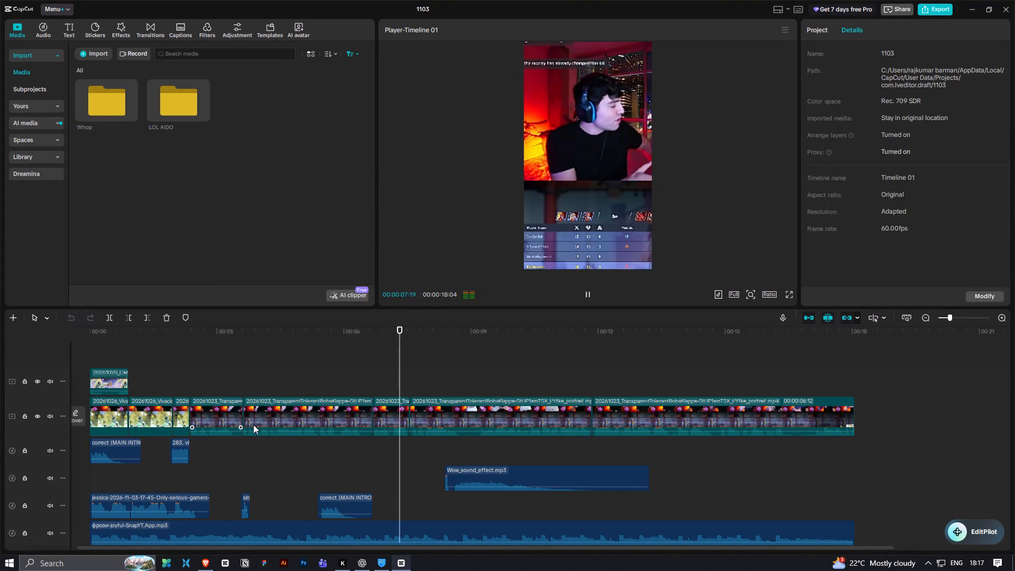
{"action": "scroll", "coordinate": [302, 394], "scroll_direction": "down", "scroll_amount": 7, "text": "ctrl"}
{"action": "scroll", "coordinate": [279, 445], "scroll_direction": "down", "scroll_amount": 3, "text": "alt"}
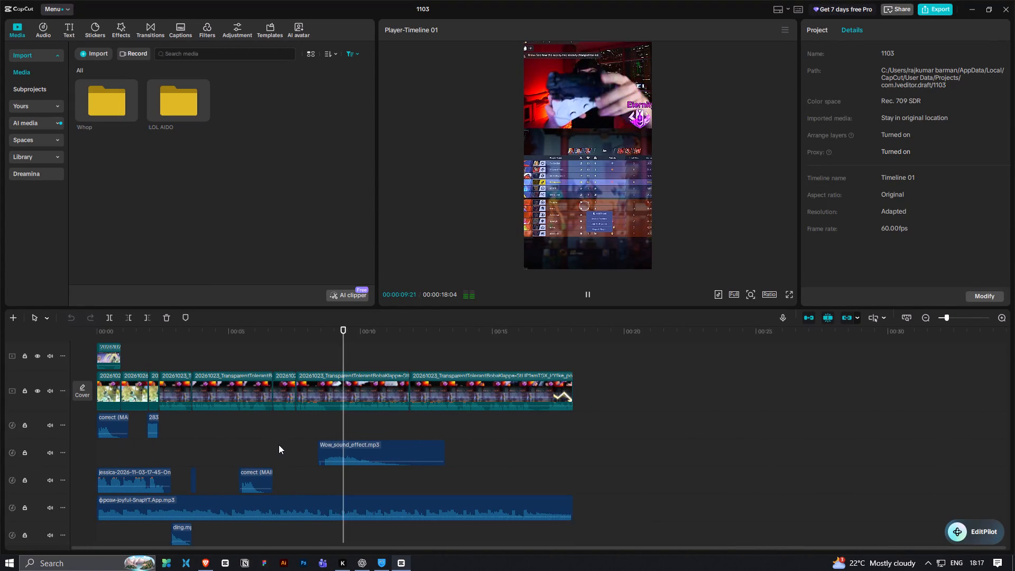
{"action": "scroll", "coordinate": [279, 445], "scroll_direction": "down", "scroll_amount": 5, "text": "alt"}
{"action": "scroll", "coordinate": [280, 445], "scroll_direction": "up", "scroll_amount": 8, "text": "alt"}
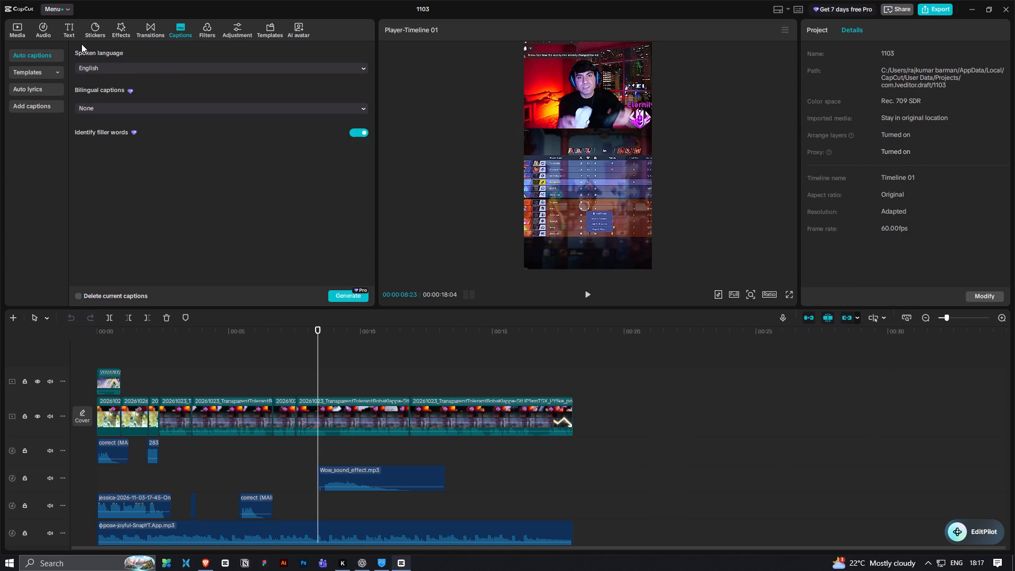
{"action": "left_click", "coordinate": [66, 30]}
{"action": "left_click_drag", "start_coordinate": [109, 71], "coordinate": [107, 361]}
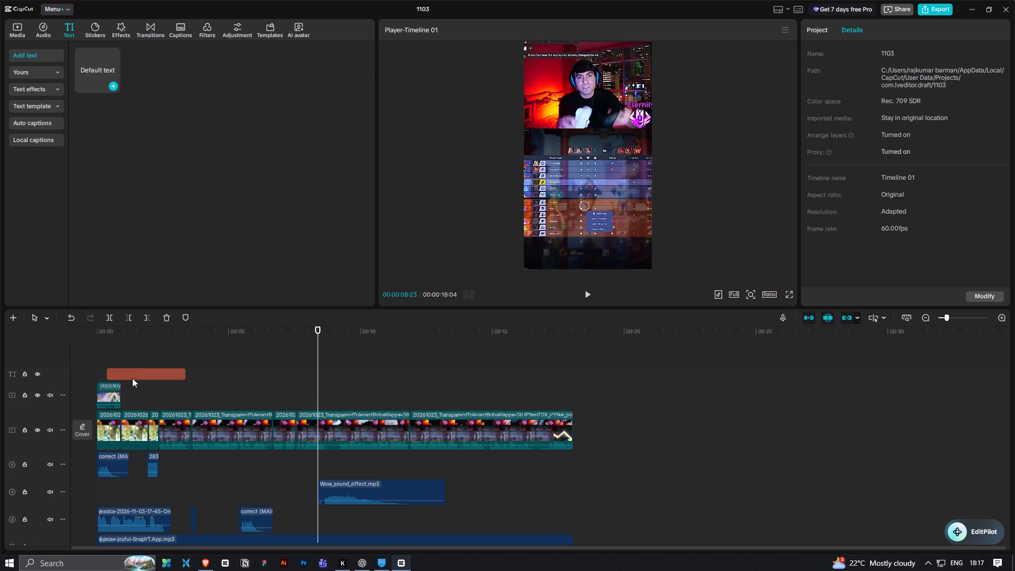
{"action": "left_click", "coordinate": [116, 372]}
{"action": "left_click_drag", "start_coordinate": [106, 372], "coordinate": [86, 374]}
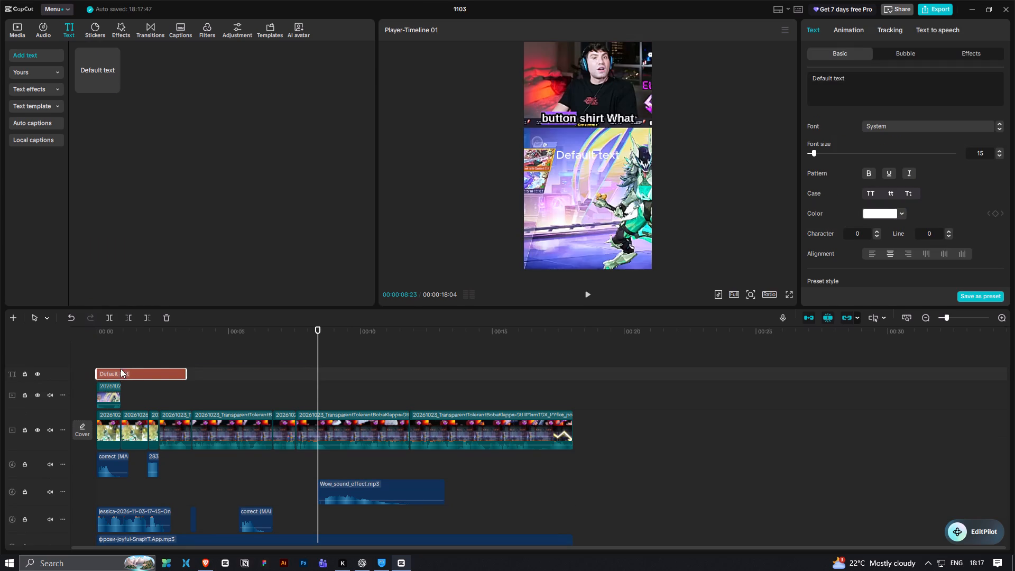
{"action": "left_click_drag", "start_coordinate": [184, 370], "coordinate": [574, 385]}
Replace the default text with the copied line "WHAT PRO GAMERS ACTUALLY USE 👀".
{"action": "left_click", "coordinate": [867, 82]}
{"action": "key", "text": "ctrl+a"}
{"action": "key", "text": "ctrl+v"}
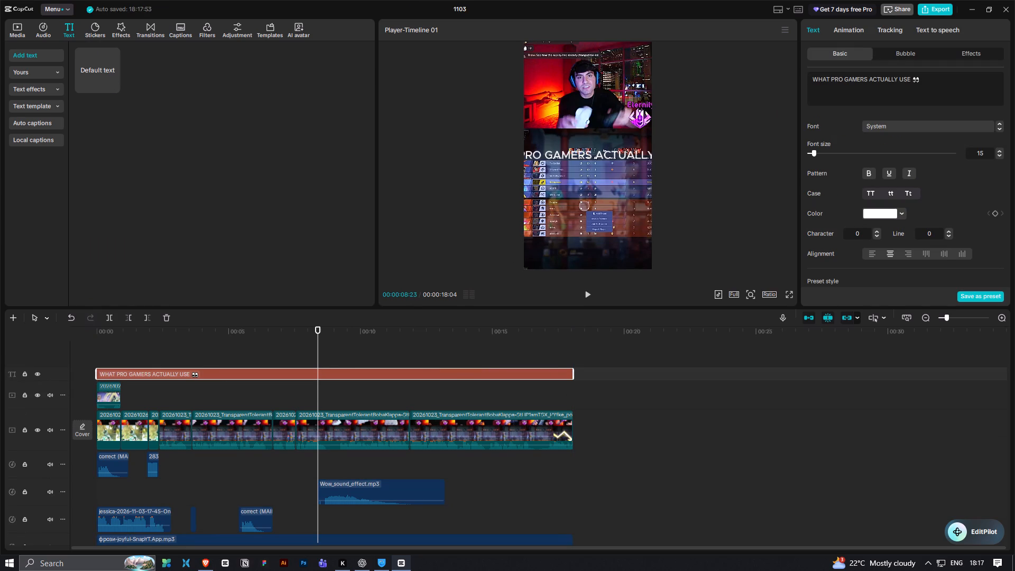
Set the title text's font to Montserrat.
{"action": "left_click", "coordinate": [901, 119]}
{"action": "left_click", "coordinate": [902, 125]}
{"action": "left_click", "coordinate": [924, 174]}
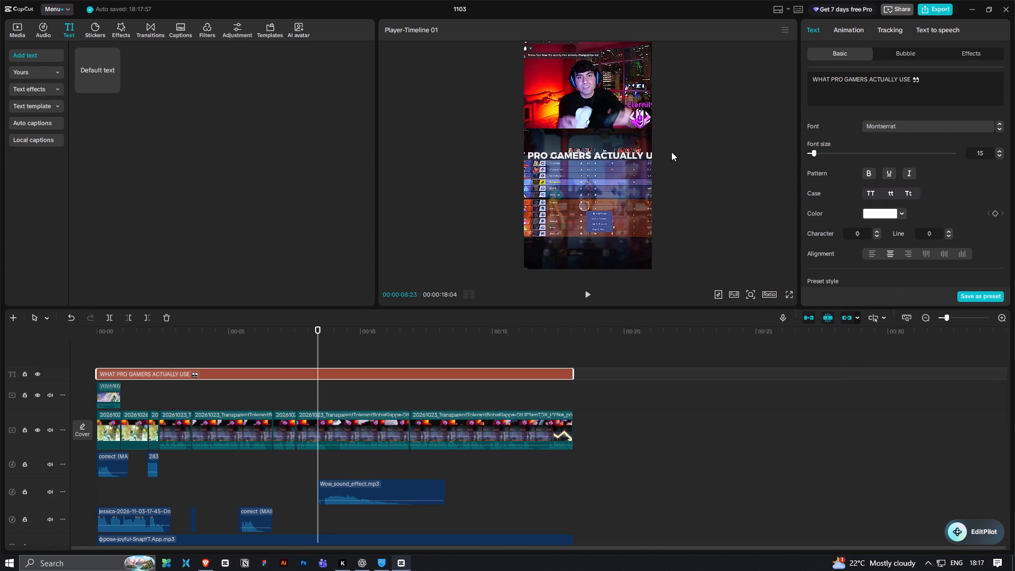
Mark Montserrat as a favourite font.
{"action": "left_click", "coordinate": [975, 125]}
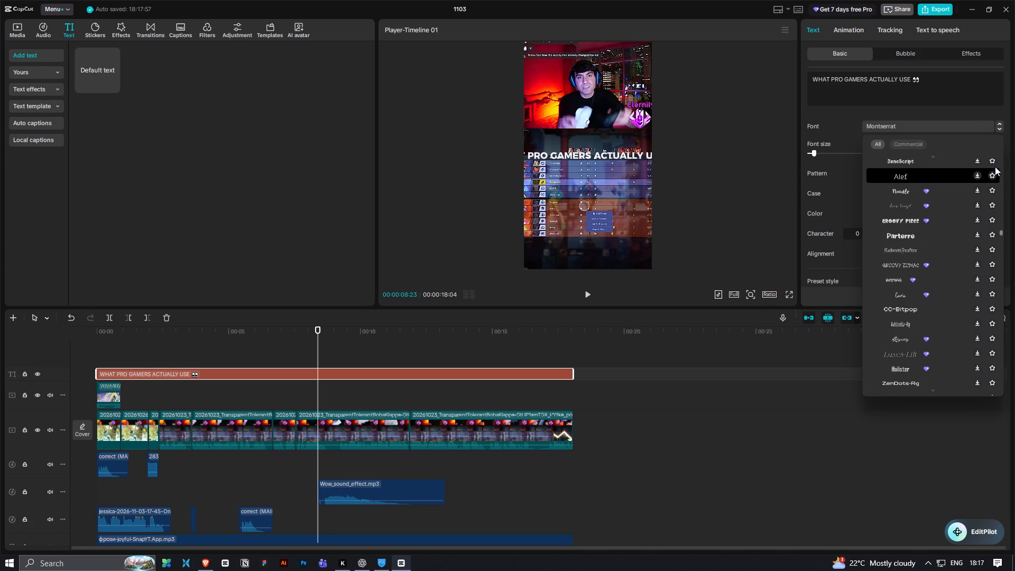
{"action": "scroll", "coordinate": [984, 186], "scroll_direction": "up", "scroll_amount": 20}
{"action": "scroll", "coordinate": [984, 186], "scroll_direction": "up", "scroll_amount": 7}
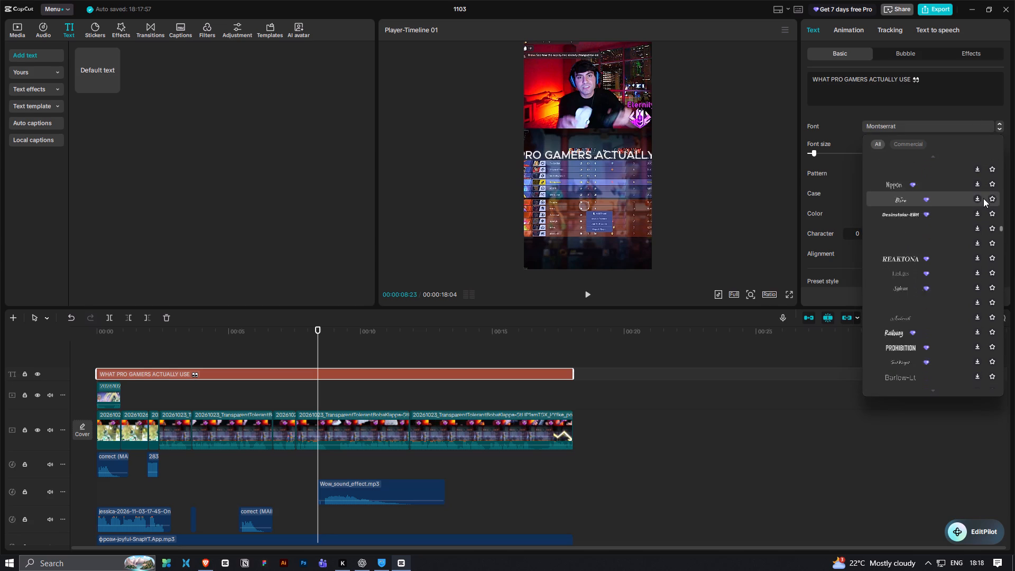
{"action": "left_click_drag", "start_coordinate": [1000, 228], "coordinate": [985, 90]}
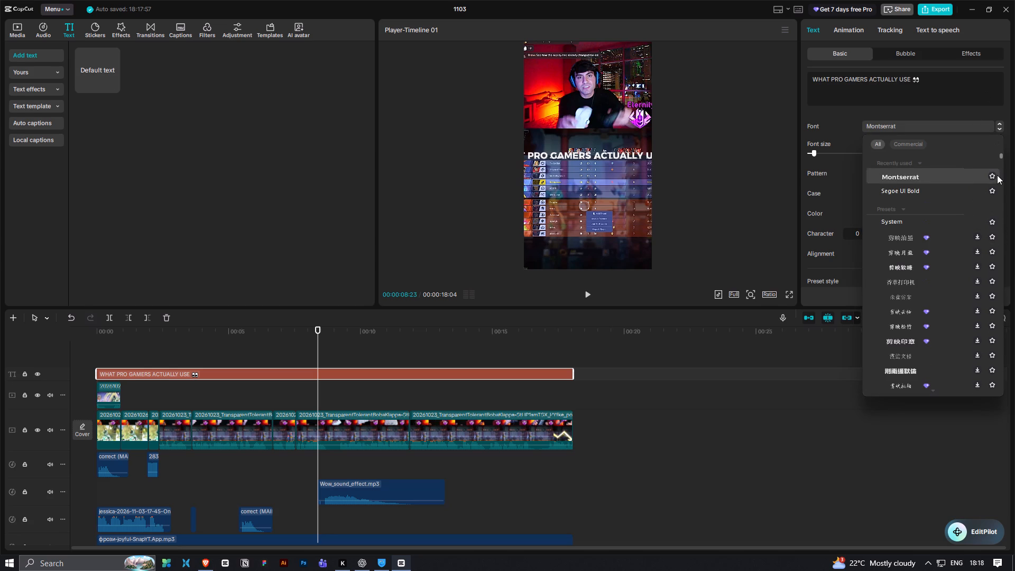
{"action": "left_click", "coordinate": [994, 175]}
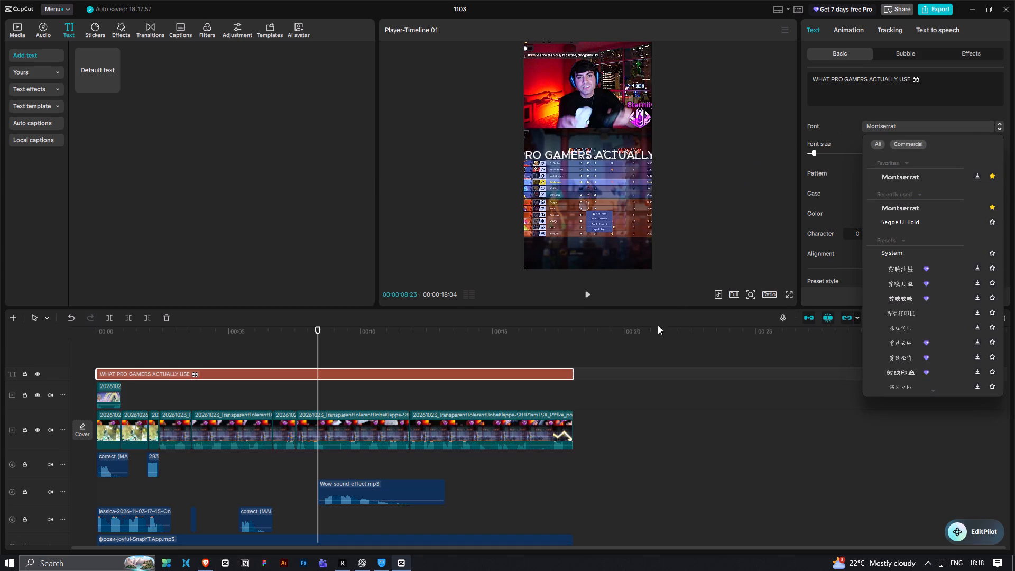
{"action": "left_click", "coordinate": [648, 329]}
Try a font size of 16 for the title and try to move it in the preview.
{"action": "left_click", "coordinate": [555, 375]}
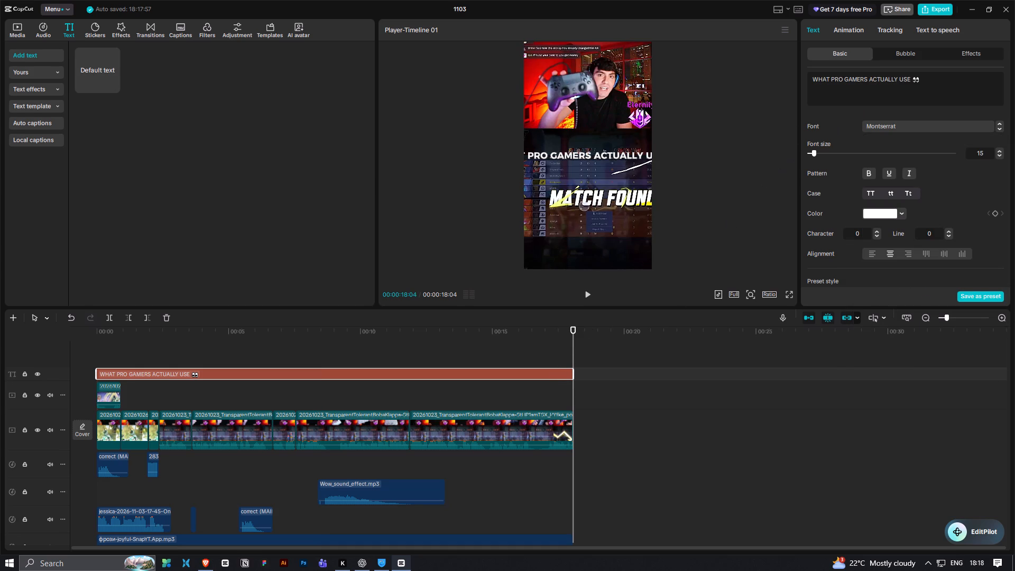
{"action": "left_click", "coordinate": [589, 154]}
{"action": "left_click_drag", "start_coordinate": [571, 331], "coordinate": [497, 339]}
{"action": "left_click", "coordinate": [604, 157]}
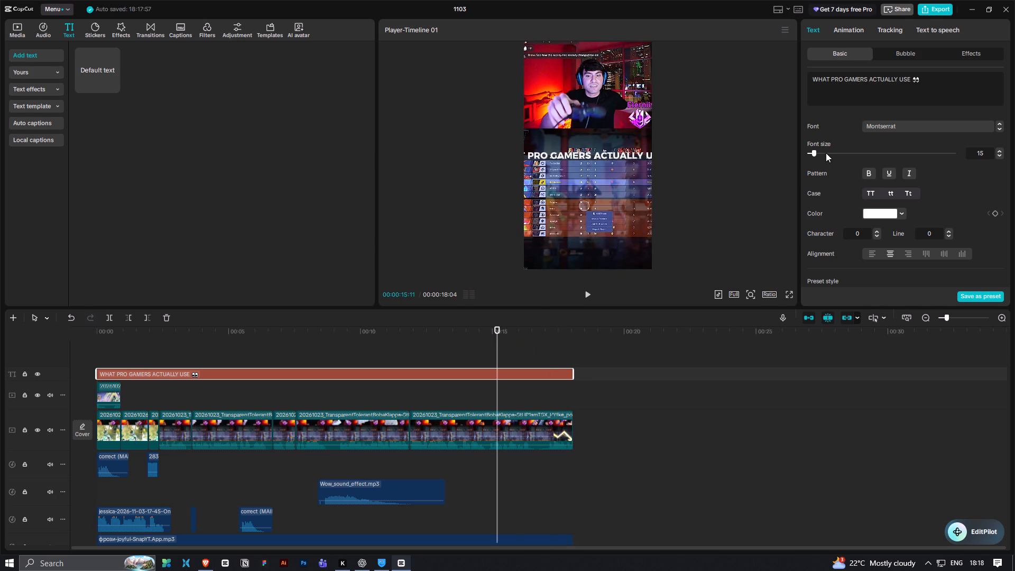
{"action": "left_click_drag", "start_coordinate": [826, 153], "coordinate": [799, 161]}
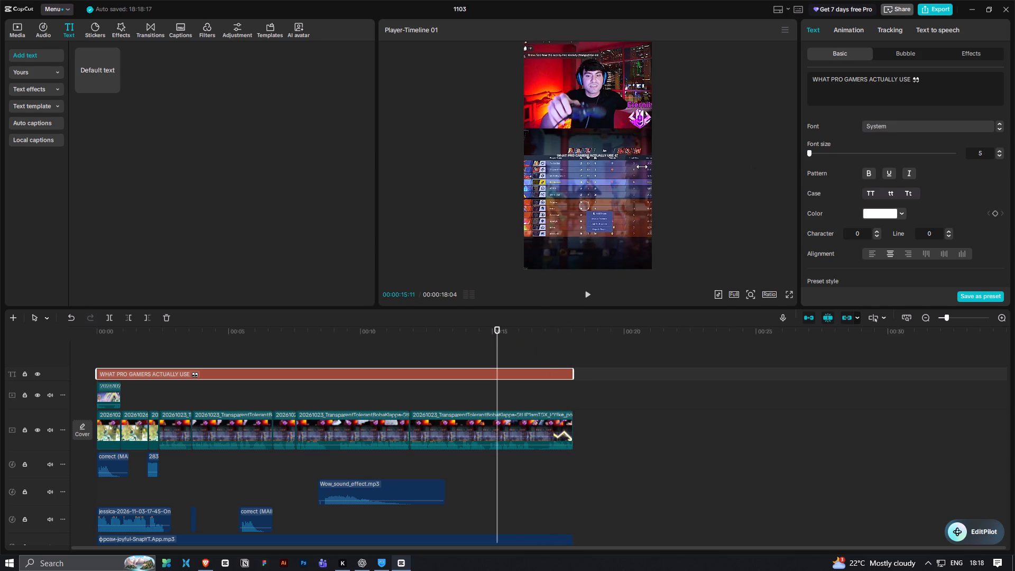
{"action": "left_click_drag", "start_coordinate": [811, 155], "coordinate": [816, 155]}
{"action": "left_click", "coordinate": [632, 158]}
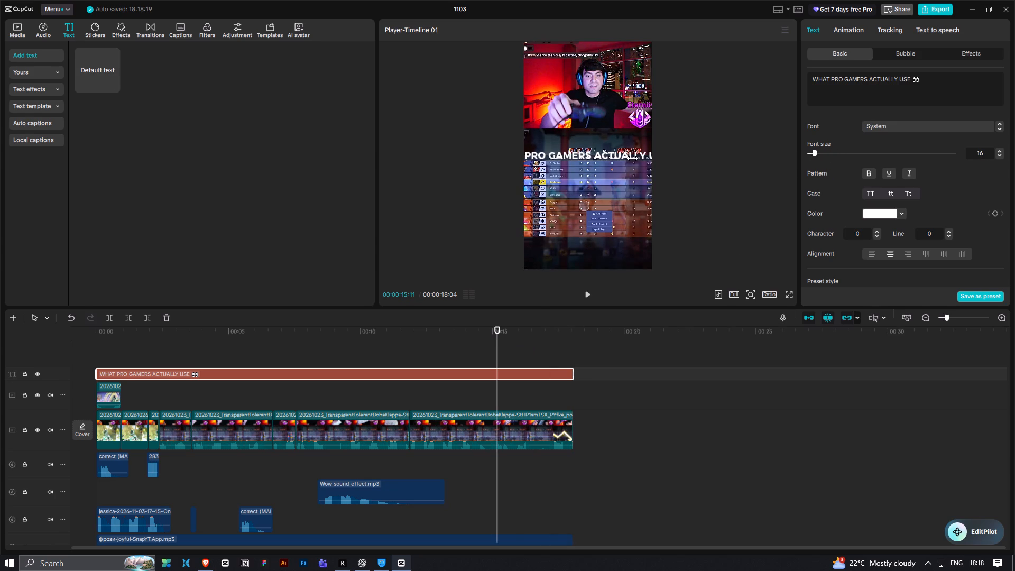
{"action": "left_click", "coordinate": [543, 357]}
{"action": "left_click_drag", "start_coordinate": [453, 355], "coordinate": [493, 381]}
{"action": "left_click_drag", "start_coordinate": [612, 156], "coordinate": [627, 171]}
Apply the Montserrat font from the favourites to the title text.
{"action": "left_click", "coordinate": [925, 87]}
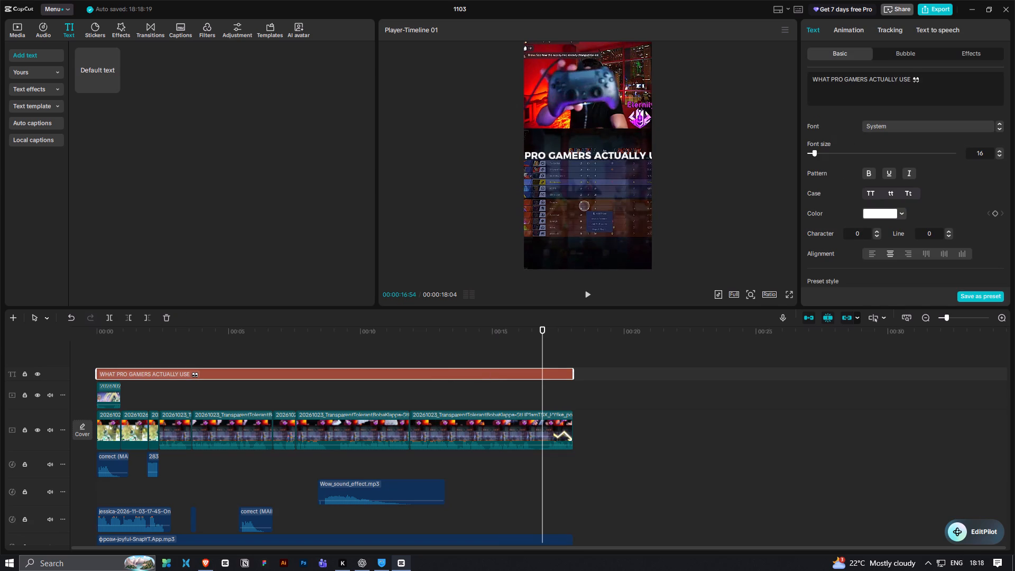
{"action": "left_click", "coordinate": [902, 123]}
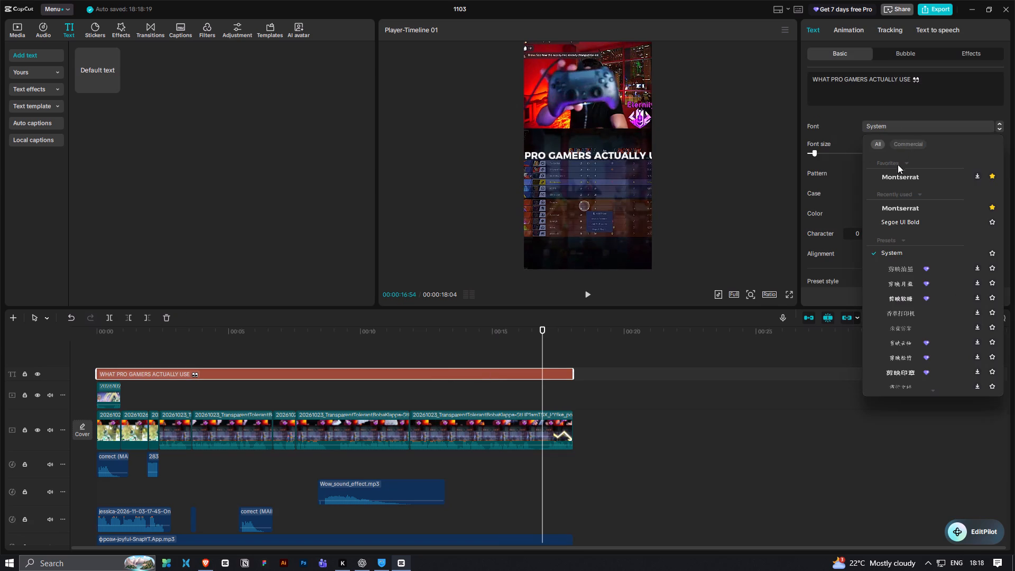
{"action": "left_click", "coordinate": [897, 178]}
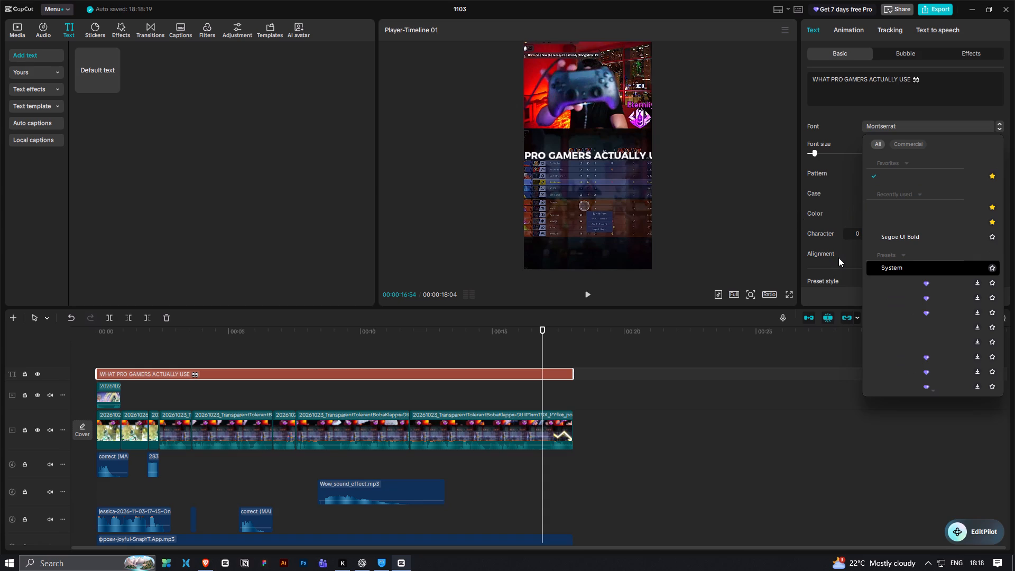
{"action": "left_click", "coordinate": [492, 366]}
Reduce the title's font size to 9 so the whole line fits within the video's width.
{"action": "left_click", "coordinate": [524, 380]}
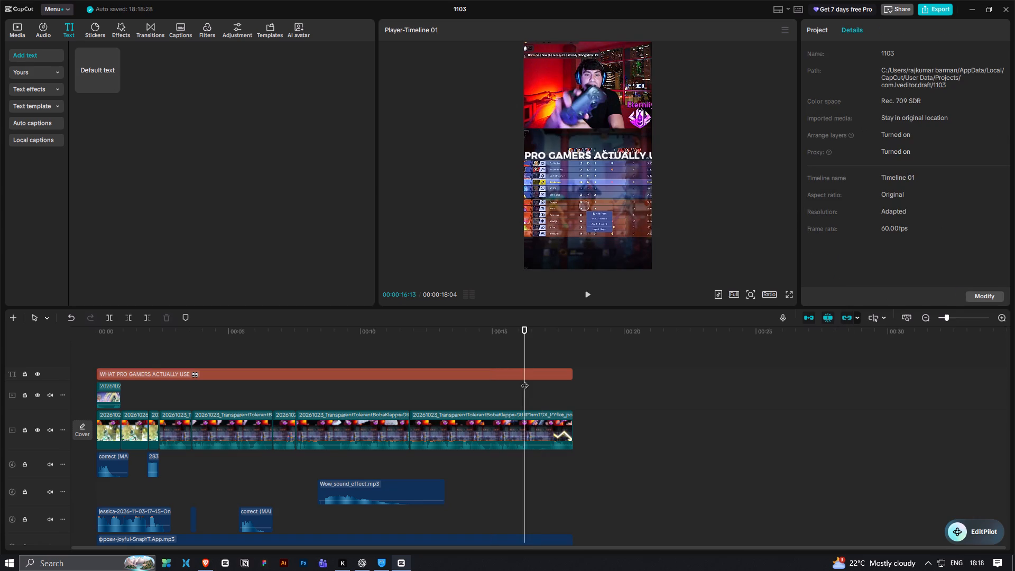
{"action": "left_click", "coordinate": [524, 366]}
{"action": "left_click", "coordinate": [525, 366]}
{"action": "left_click", "coordinate": [527, 378]}
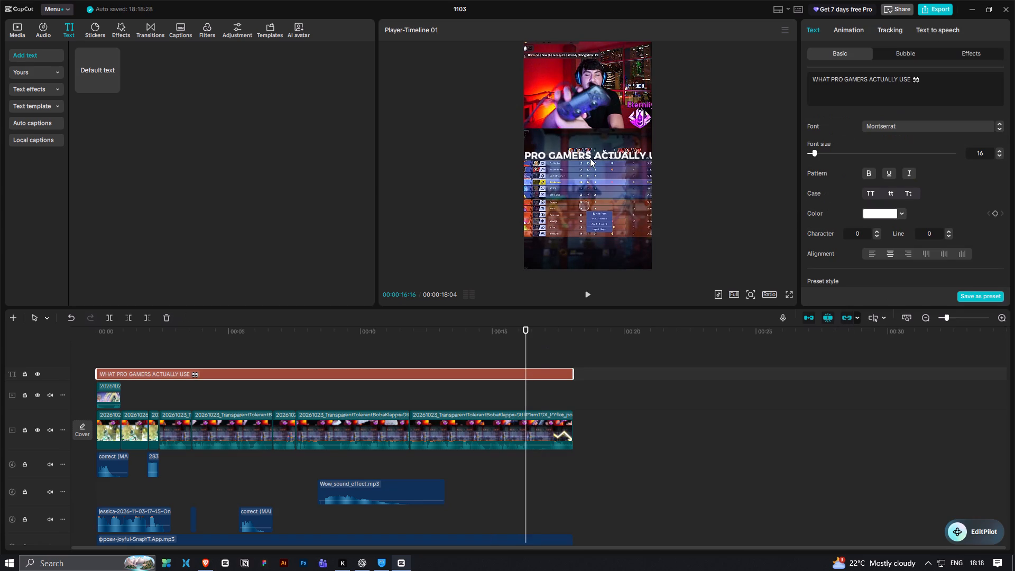
{"action": "left_click", "coordinate": [590, 158]}
{"action": "left_click_drag", "start_coordinate": [815, 151], "coordinate": [813, 158]}
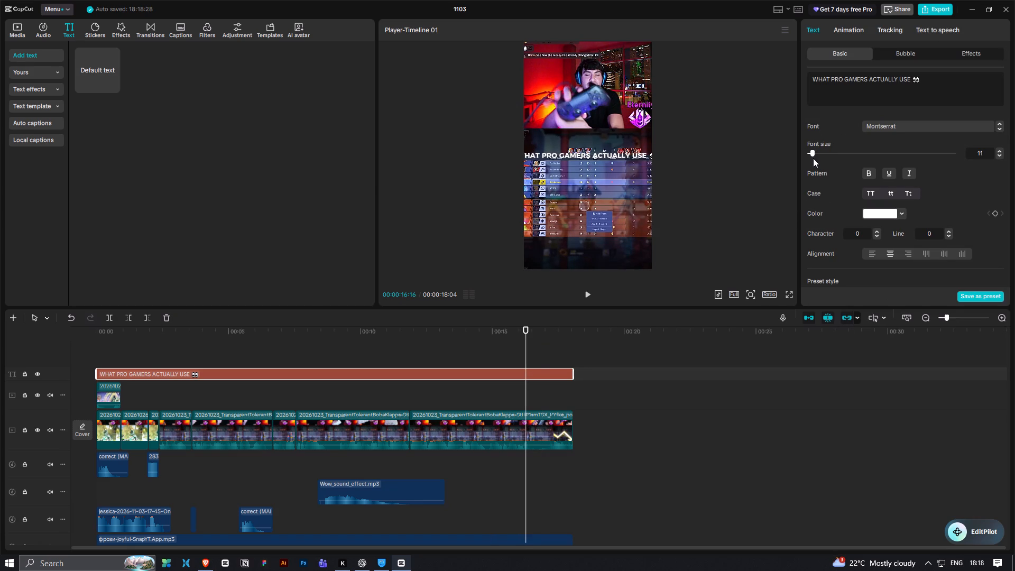
{"action": "left_click_drag", "start_coordinate": [813, 158], "coordinate": [812, 161]}
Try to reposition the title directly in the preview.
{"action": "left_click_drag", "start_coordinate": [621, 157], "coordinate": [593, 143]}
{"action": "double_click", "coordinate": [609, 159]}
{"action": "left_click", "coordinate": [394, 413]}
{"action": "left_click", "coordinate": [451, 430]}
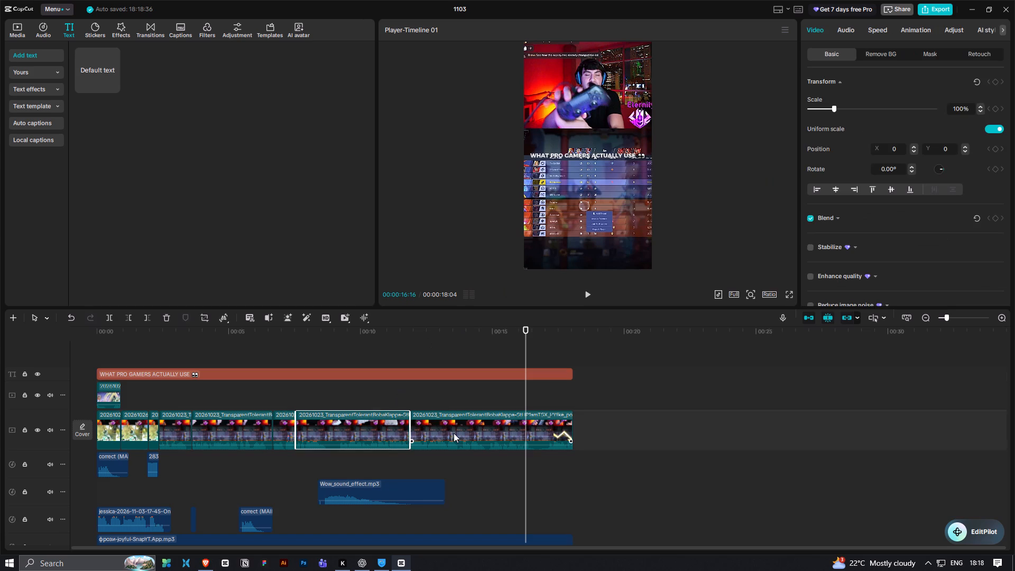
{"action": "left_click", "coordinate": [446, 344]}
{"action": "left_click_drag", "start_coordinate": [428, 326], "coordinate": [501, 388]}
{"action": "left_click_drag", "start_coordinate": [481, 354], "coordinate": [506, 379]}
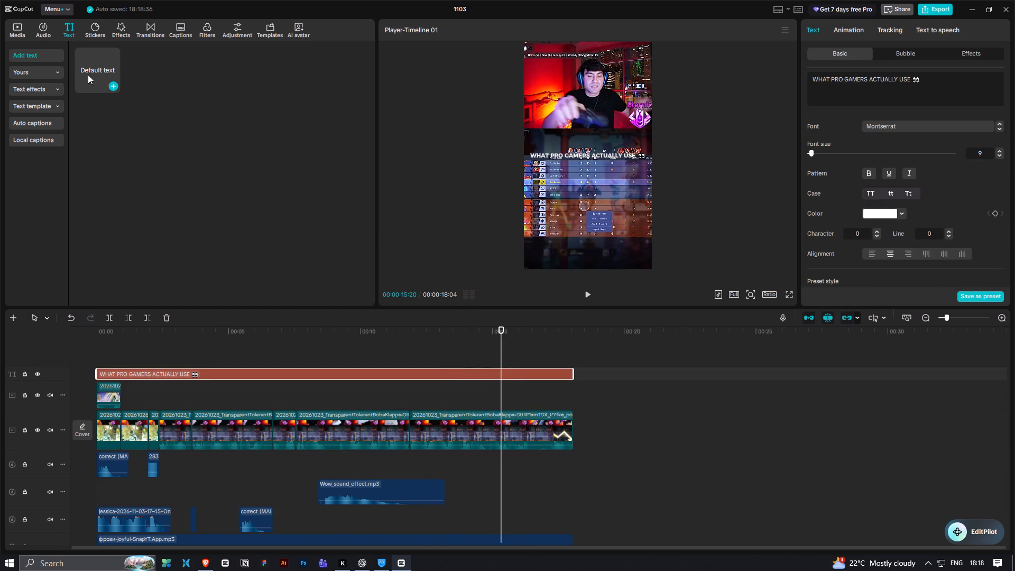
Add a second default text clip on a track above the title, starting at about 11 seconds, and move the playhead over it.
{"action": "left_click_drag", "start_coordinate": [92, 77], "coordinate": [394, 353]}
{"action": "left_click", "coordinate": [416, 372]}
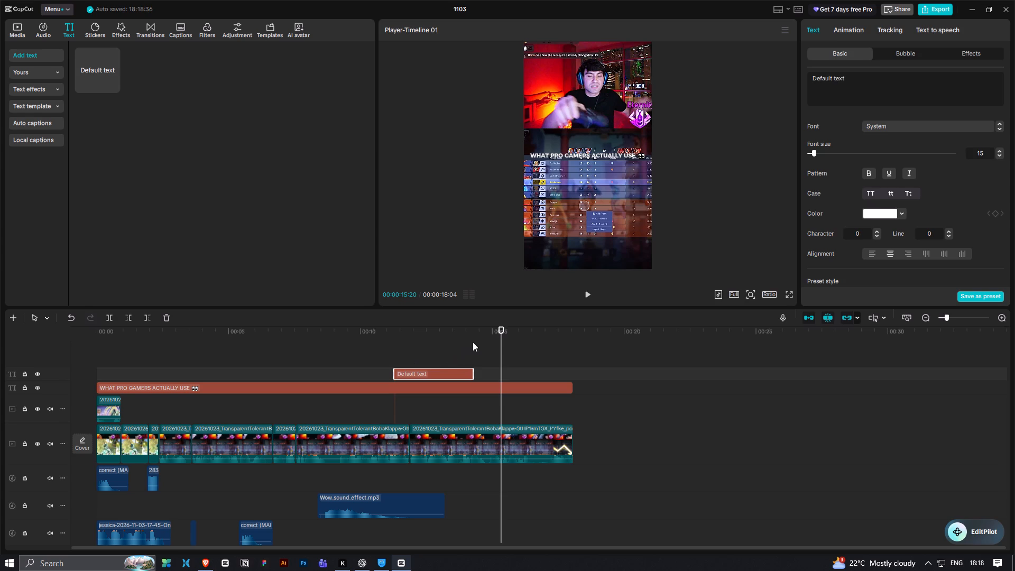
{"action": "left_click_drag", "start_coordinate": [484, 342], "coordinate": [421, 363]}
{"action": "left_click_drag", "start_coordinate": [497, 331], "coordinate": [432, 353]}
{"action": "left_click", "coordinate": [432, 375]}
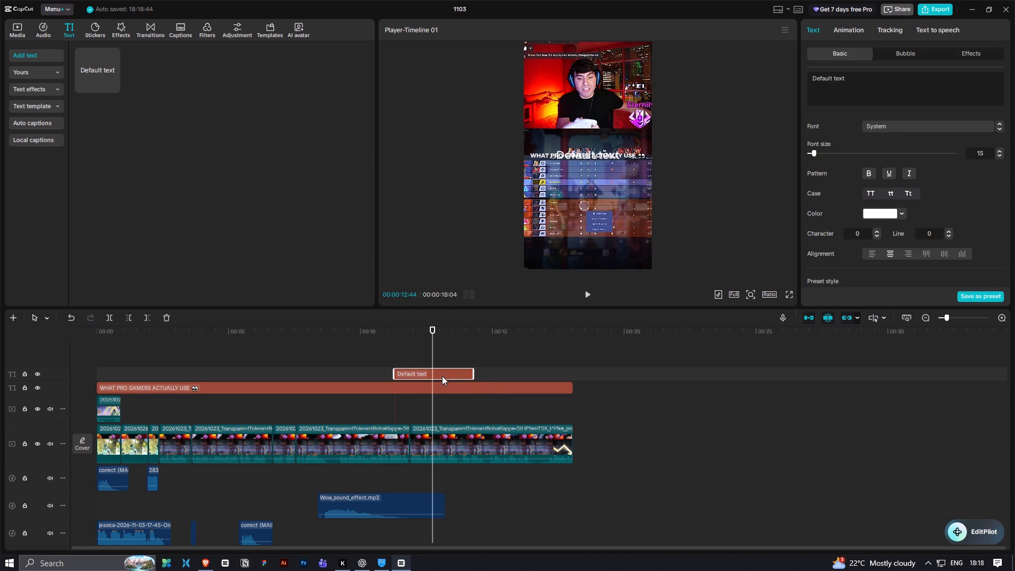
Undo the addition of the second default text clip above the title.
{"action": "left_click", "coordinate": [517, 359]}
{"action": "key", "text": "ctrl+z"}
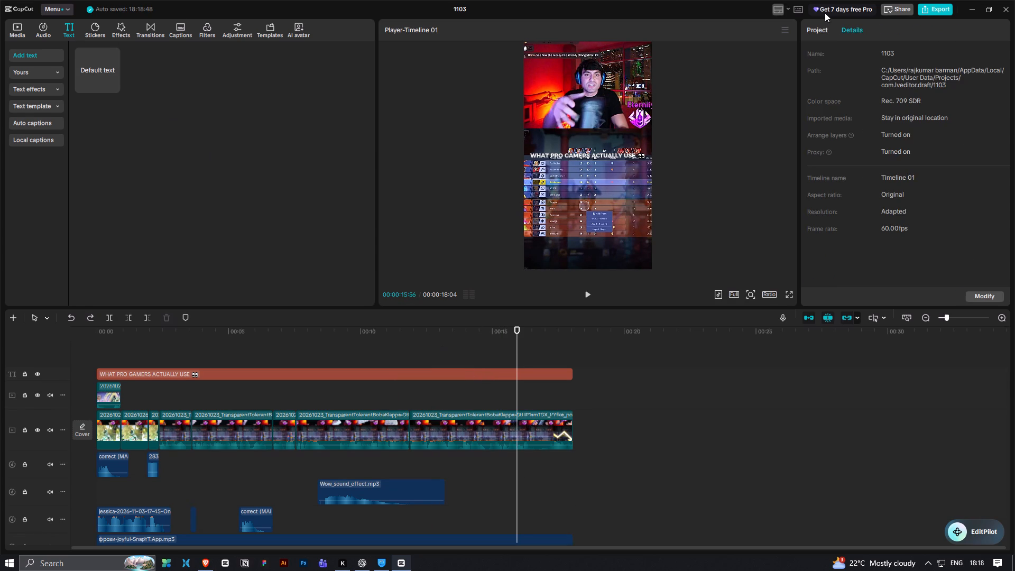
Close the 1103 project and reopen it for editing.
{"action": "left_click", "coordinate": [1014, 7]}
{"action": "left_click", "coordinate": [1007, 8]}
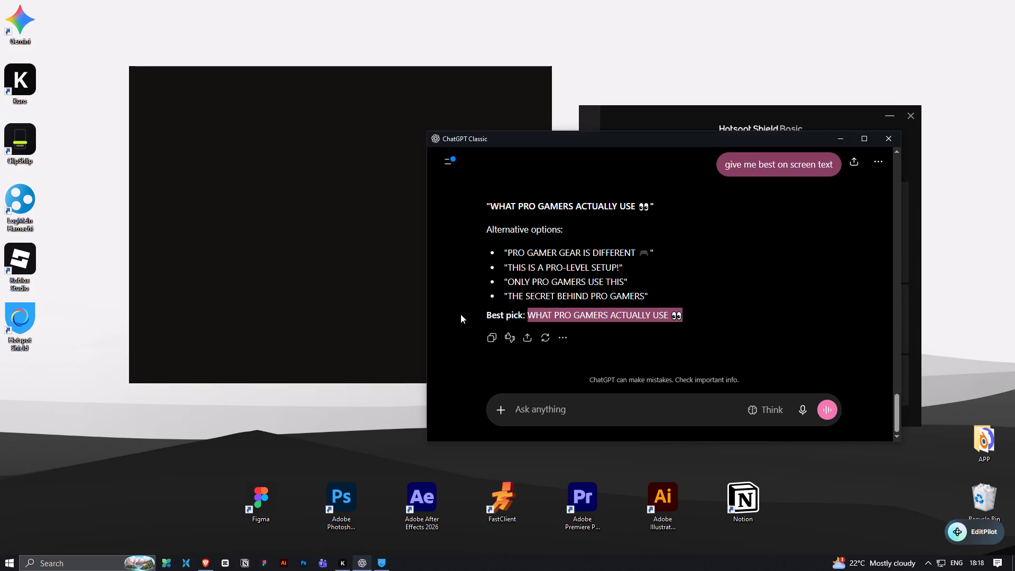
{"action": "scroll", "coordinate": [409, 416], "scroll_direction": "down", "scroll_amount": 1}
{"action": "left_click", "coordinate": [420, 370]}
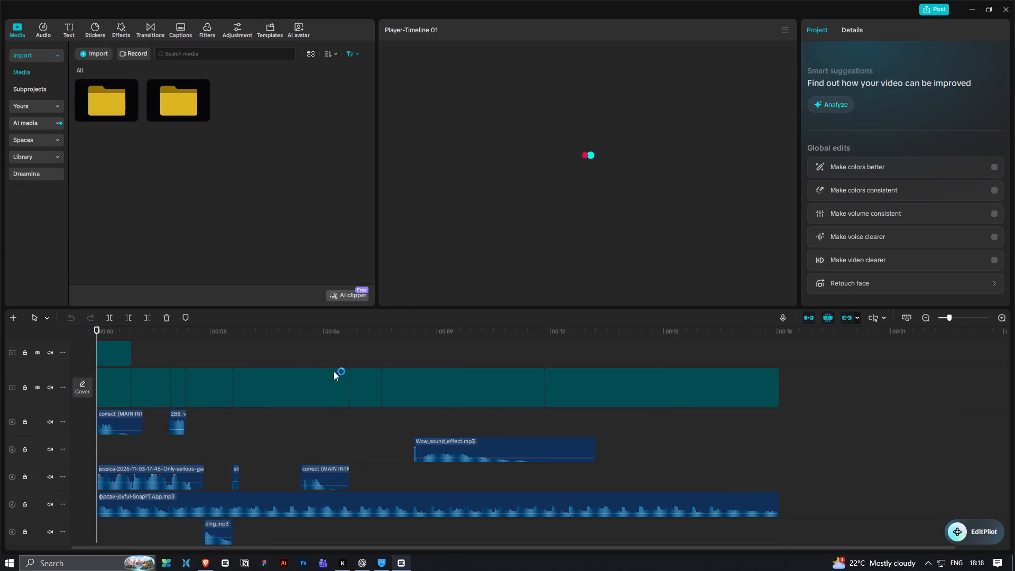
{"action": "scroll", "coordinate": [353, 405], "scroll_direction": "up", "scroll_amount": 4, "text": "alt"}
Make the title text bold and apply the preset style with white letters and a black outline.
{"action": "left_click", "coordinate": [346, 374]}
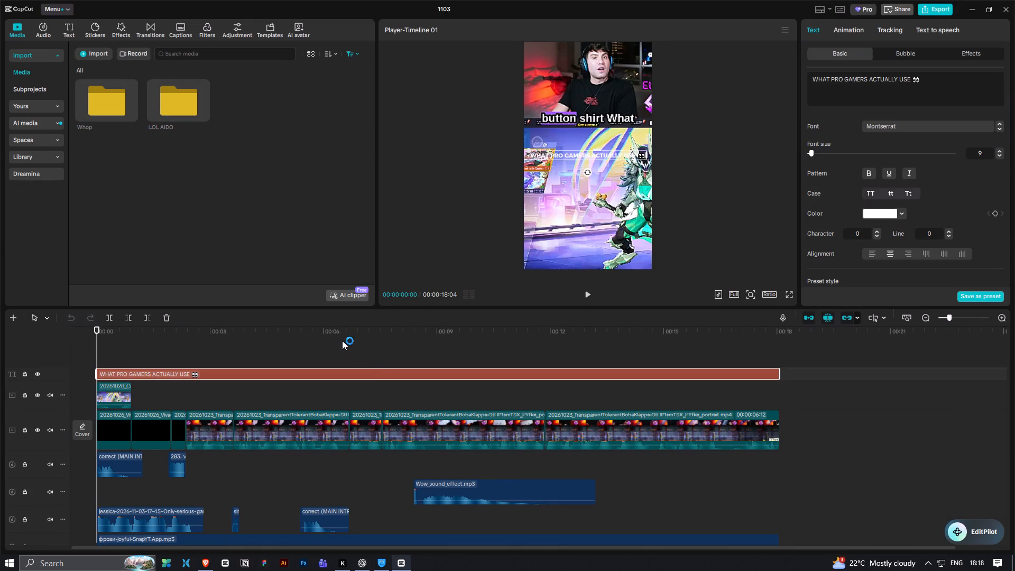
{"action": "left_click_drag", "start_coordinate": [345, 336], "coordinate": [374, 340]}
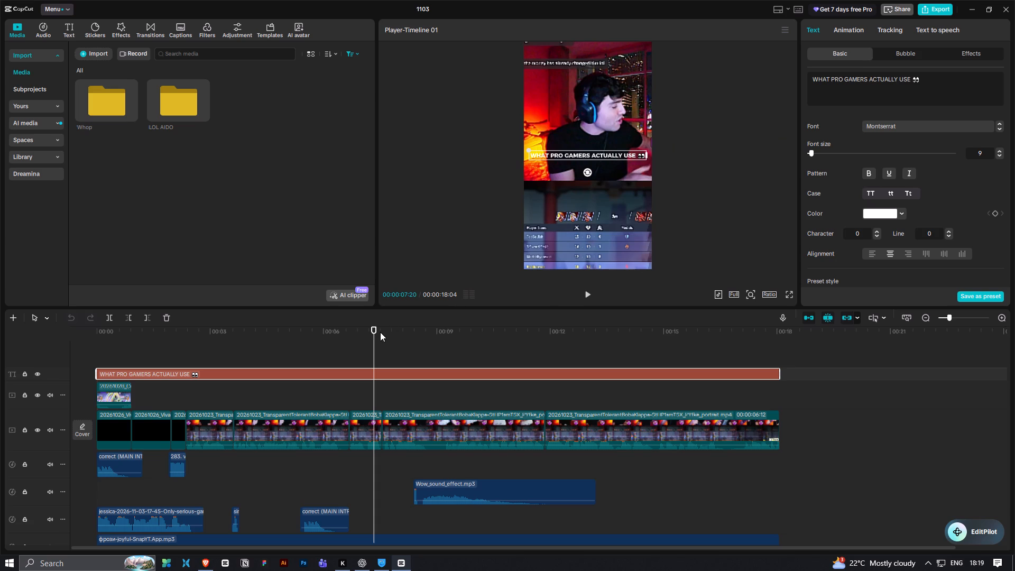
{"action": "left_click_drag", "start_coordinate": [380, 332], "coordinate": [472, 337]}
{"action": "left_click_drag", "start_coordinate": [472, 337], "coordinate": [496, 342]}
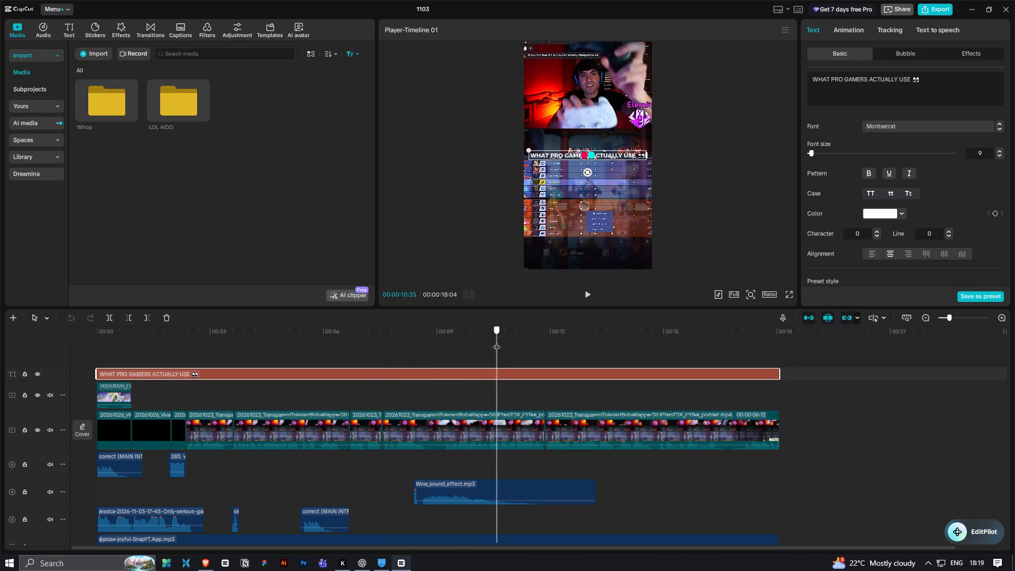
{"action": "left_click_drag", "start_coordinate": [496, 342], "coordinate": [499, 342]}
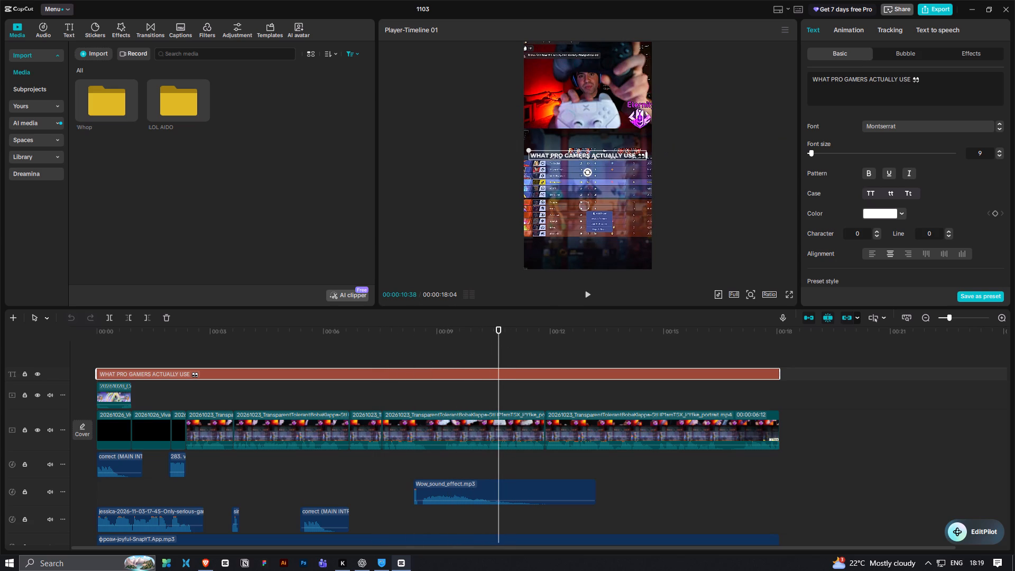
{"action": "left_click", "coordinate": [865, 172]}
{"action": "scroll", "coordinate": [848, 192], "scroll_direction": "down", "scroll_amount": 4}
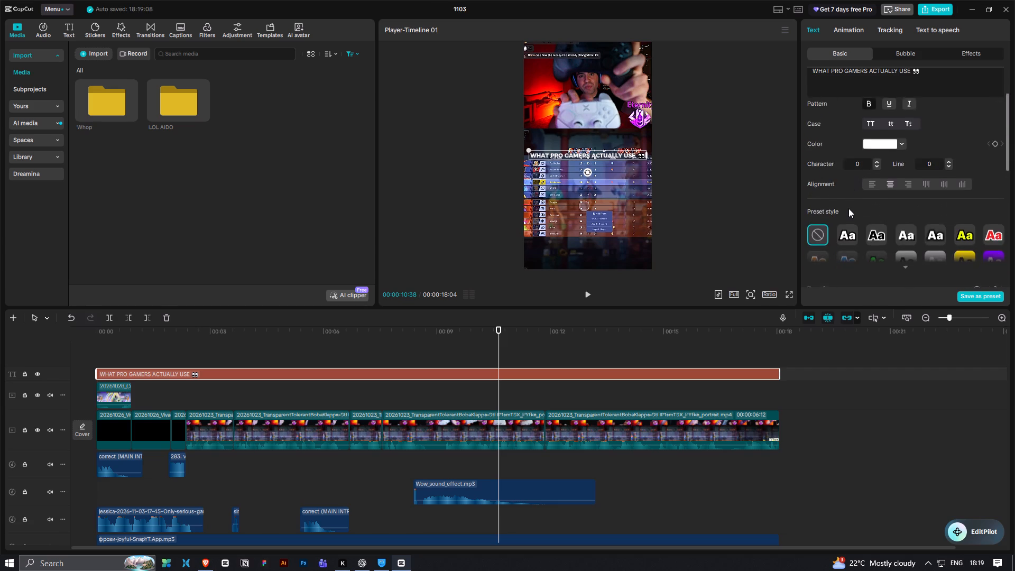
{"action": "scroll", "coordinate": [848, 208], "scroll_direction": "down", "scroll_amount": 2}
{"action": "left_click", "coordinate": [851, 172]}
Enable a black shadow on the title text with 100% opacity and 0% blurriness.
{"action": "scroll", "coordinate": [847, 195], "scroll_direction": "down", "scroll_amount": 13}
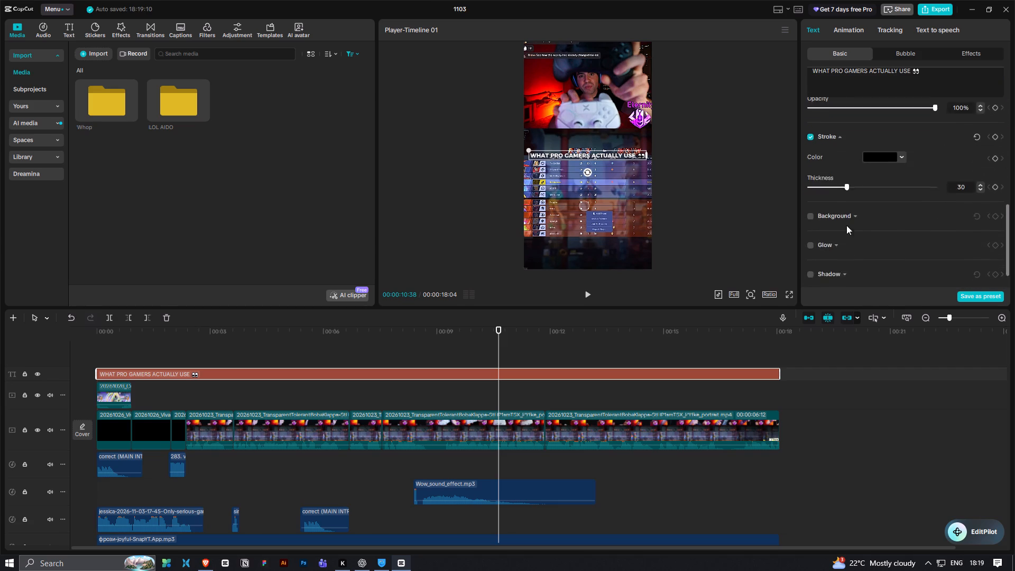
{"action": "scroll", "coordinate": [825, 247], "scroll_direction": "down", "scroll_amount": 2}
{"action": "scroll", "coordinate": [579, 163], "scroll_direction": "up", "scroll_amount": 2}
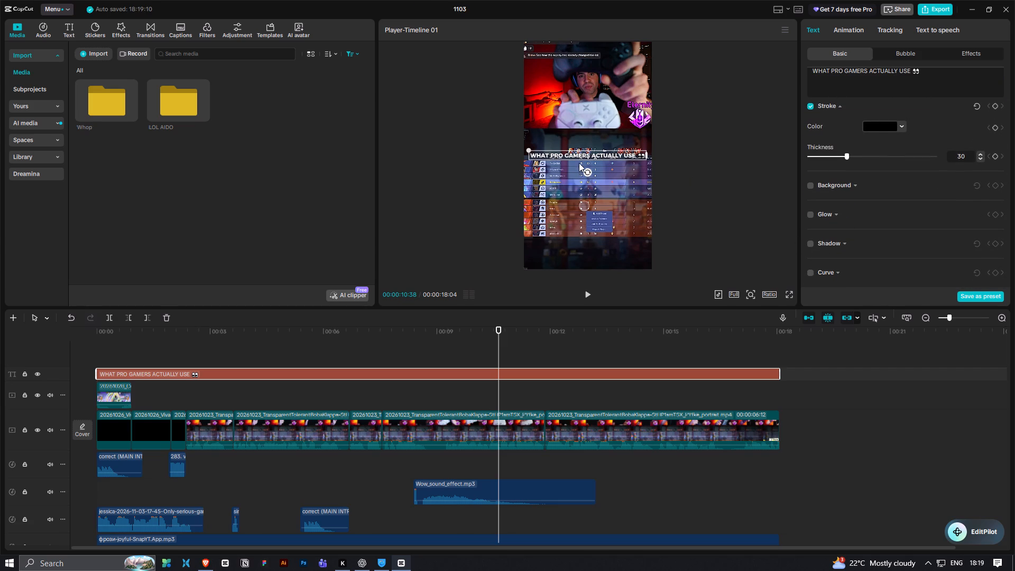
{"action": "scroll", "coordinate": [579, 163], "scroll_direction": "up", "scroll_amount": 10}
{"action": "left_click", "coordinate": [613, 185]}
{"action": "scroll", "coordinate": [613, 185], "scroll_direction": "up", "scroll_amount": 3}
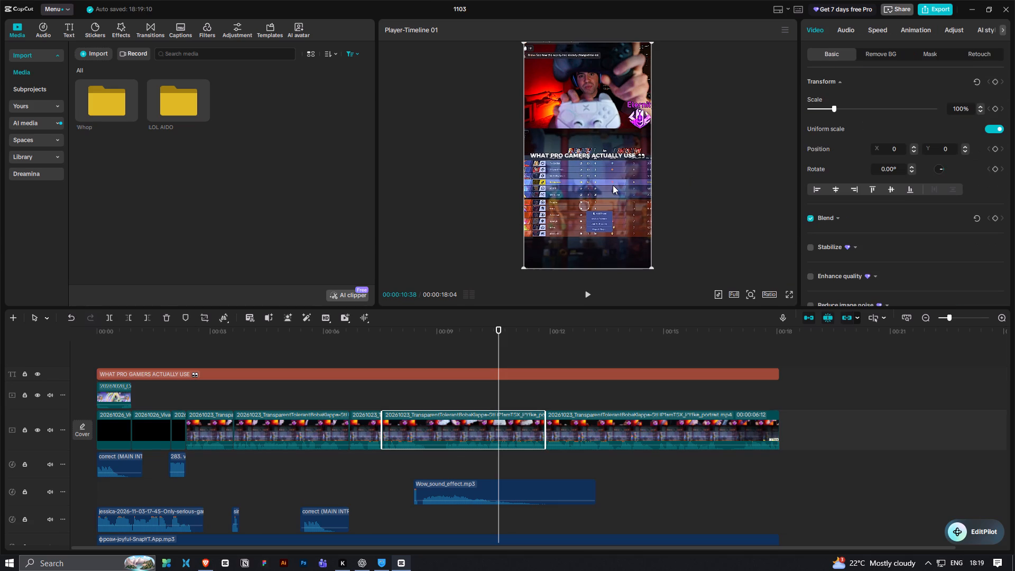
{"action": "left_click", "coordinate": [573, 340]}
{"action": "scroll", "coordinate": [605, 195], "scroll_direction": "up", "scroll_amount": 9, "text": "ctrl"}
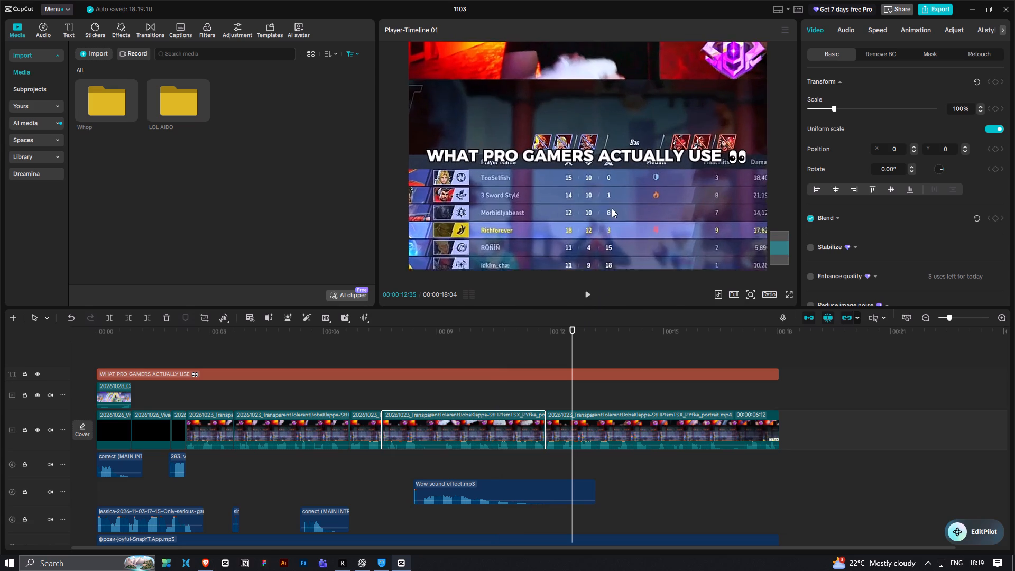
{"action": "scroll", "coordinate": [612, 208], "scroll_direction": "up", "scroll_amount": 2, "text": "ctrl"}
{"action": "left_click", "coordinate": [597, 375]}
{"action": "scroll", "coordinate": [847, 215], "scroll_direction": "down", "scroll_amount": 9}
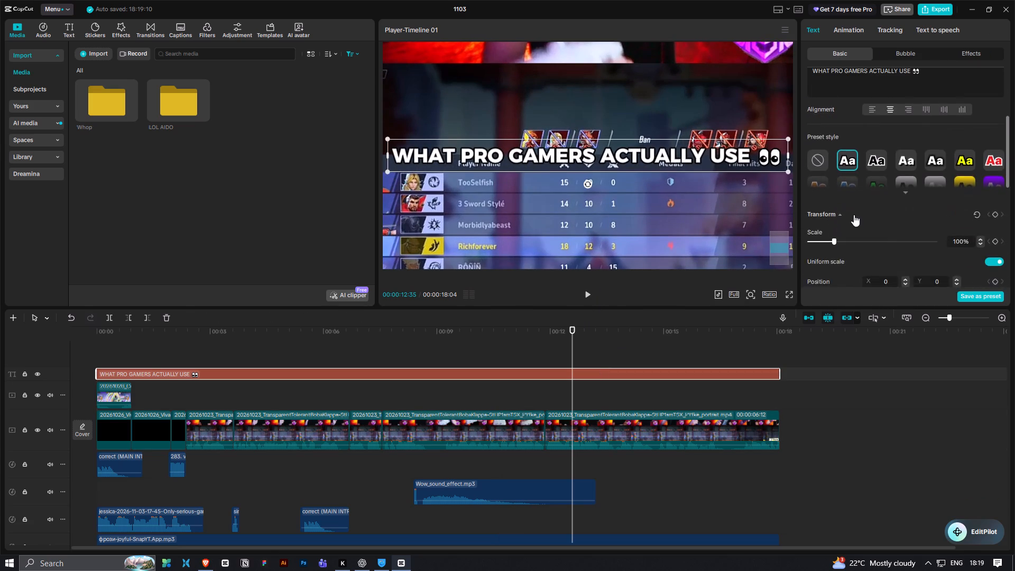
{"action": "scroll", "coordinate": [852, 205], "scroll_direction": "down", "scroll_amount": 19}
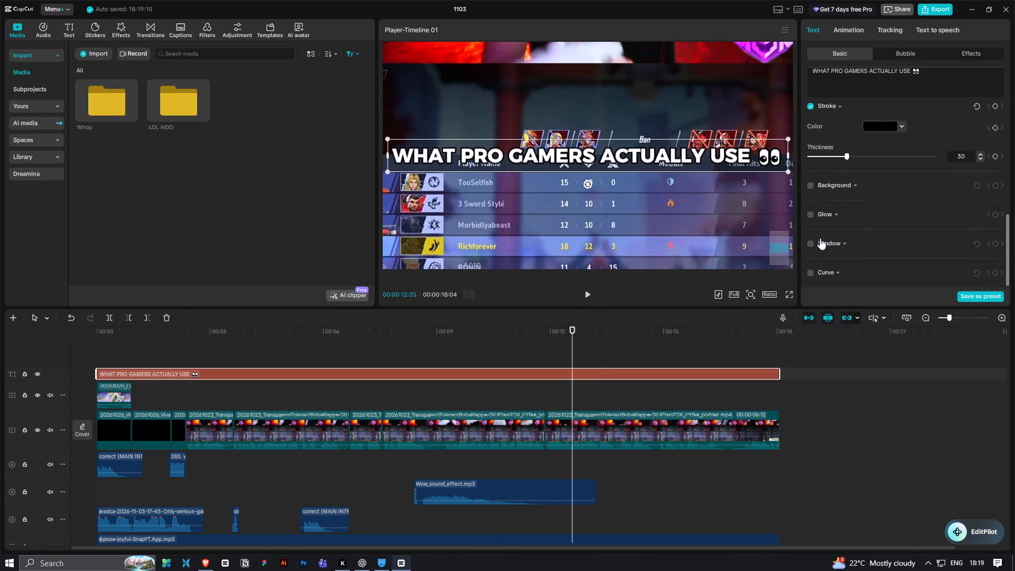
{"action": "scroll", "coordinate": [822, 150], "scroll_direction": "up", "scroll_amount": 3}
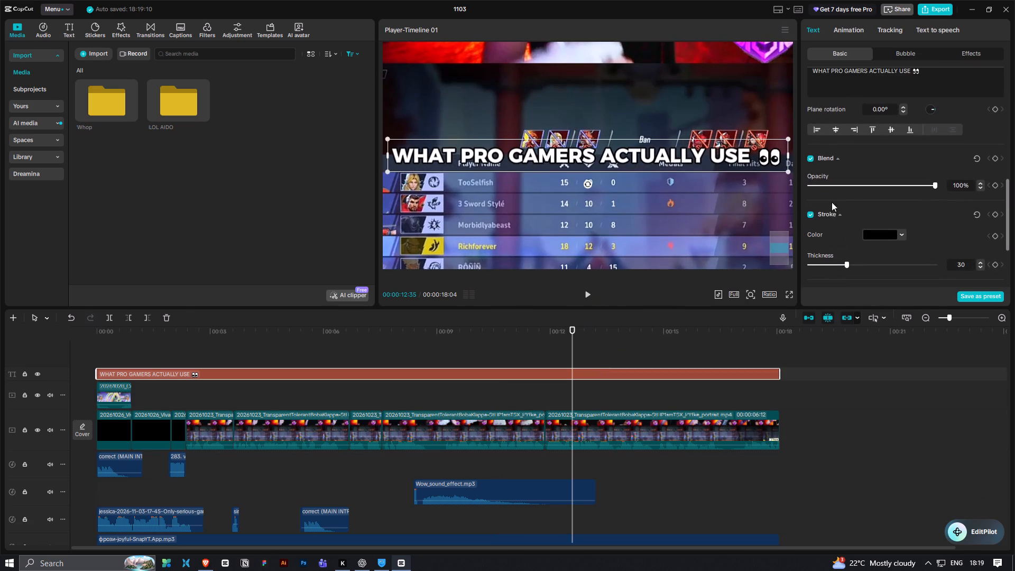
{"action": "scroll", "coordinate": [820, 224], "scroll_direction": "up", "scroll_amount": 3}
{"action": "scroll", "coordinate": [820, 225], "scroll_direction": "down", "scroll_amount": 8}
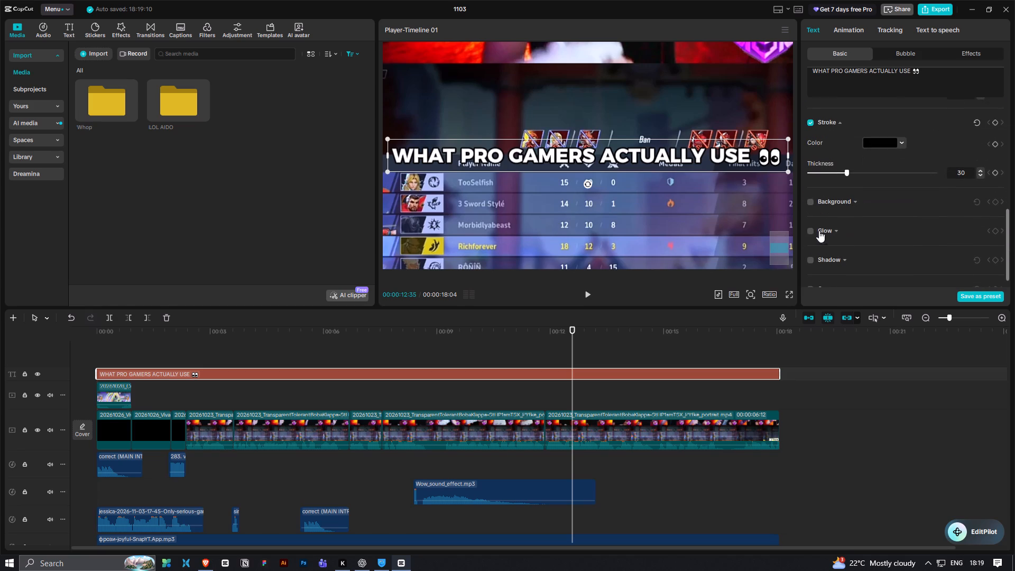
{"action": "scroll", "coordinate": [810, 235], "scroll_direction": "down", "scroll_amount": 2}
{"action": "left_click", "coordinate": [810, 248]}
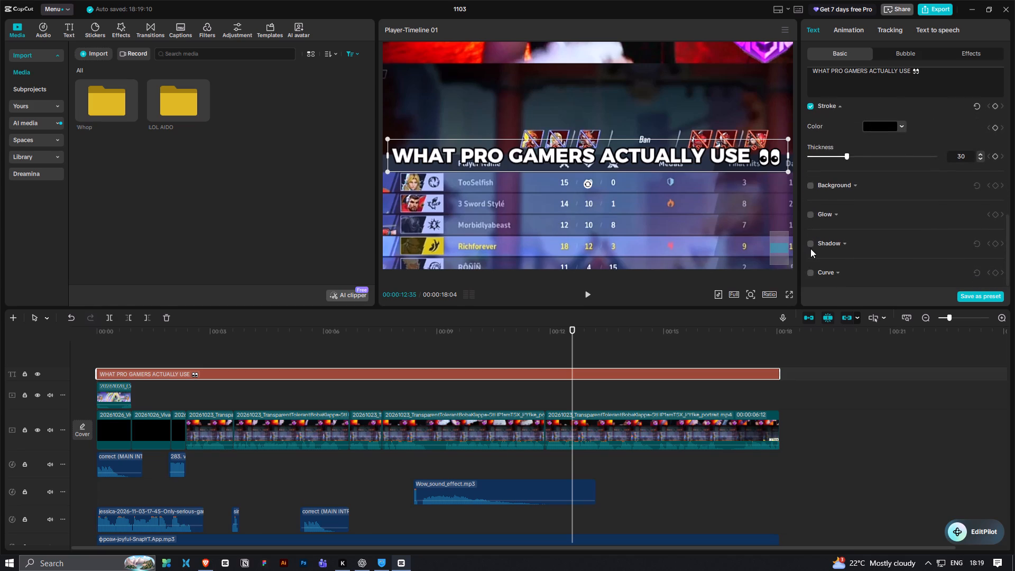
{"action": "left_click", "coordinate": [810, 245]}
{"action": "scroll", "coordinate": [828, 247], "scroll_direction": "down", "scroll_amount": 6}
{"action": "left_click_drag", "start_coordinate": [825, 238], "coordinate": [806, 238]}
{"action": "left_click_drag", "start_coordinate": [925, 208], "coordinate": [991, 218]}
Set the title shadow's distance to 8 and its angle to -90°.
{"action": "left_click", "coordinate": [823, 257]}
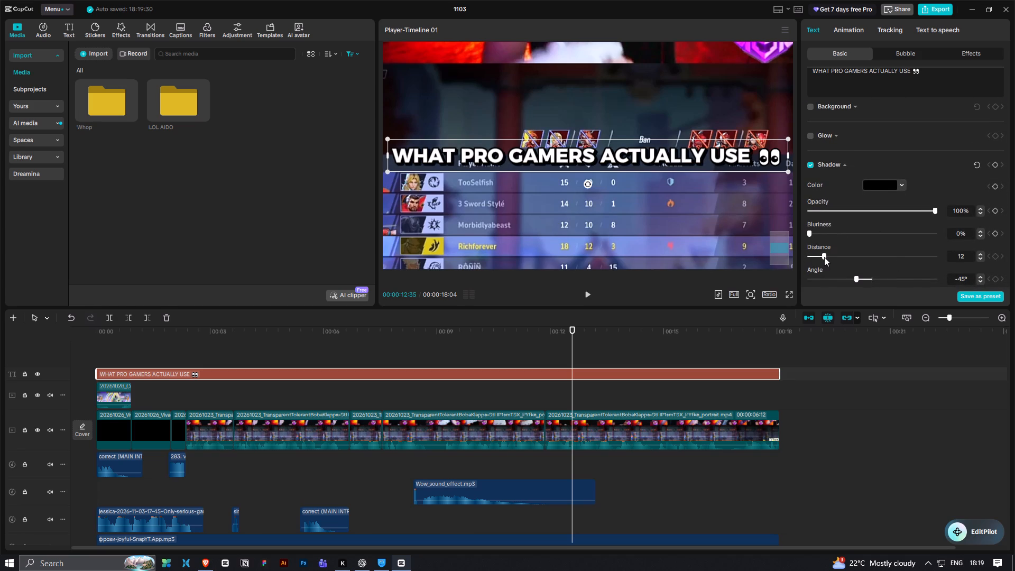
{"action": "left_click_drag", "start_coordinate": [966, 282], "coordinate": [947, 289]}
{"action": "type", "text": "-90"}
{"action": "key", "text": "Return"}
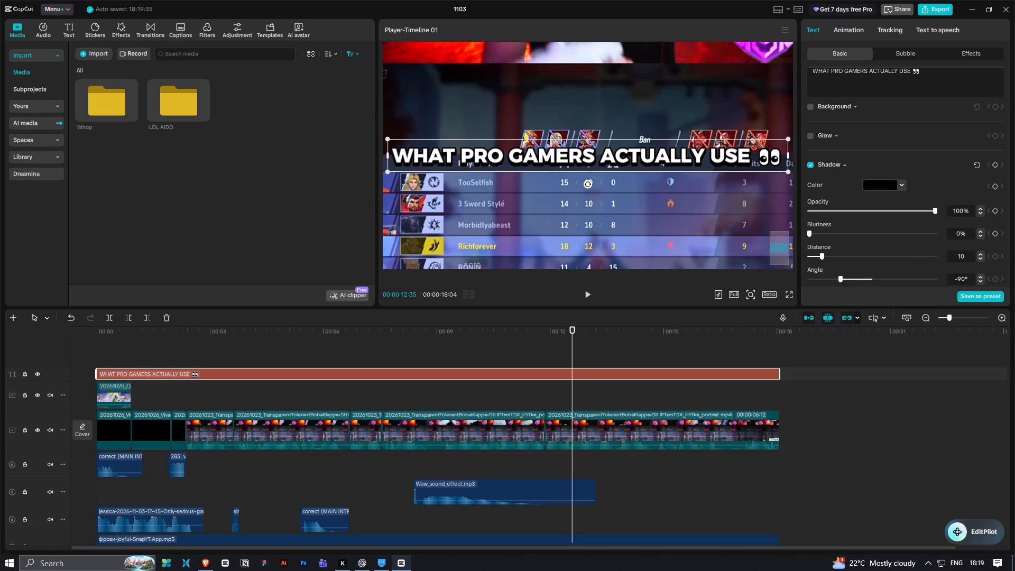
{"action": "left_click", "coordinate": [822, 257]}
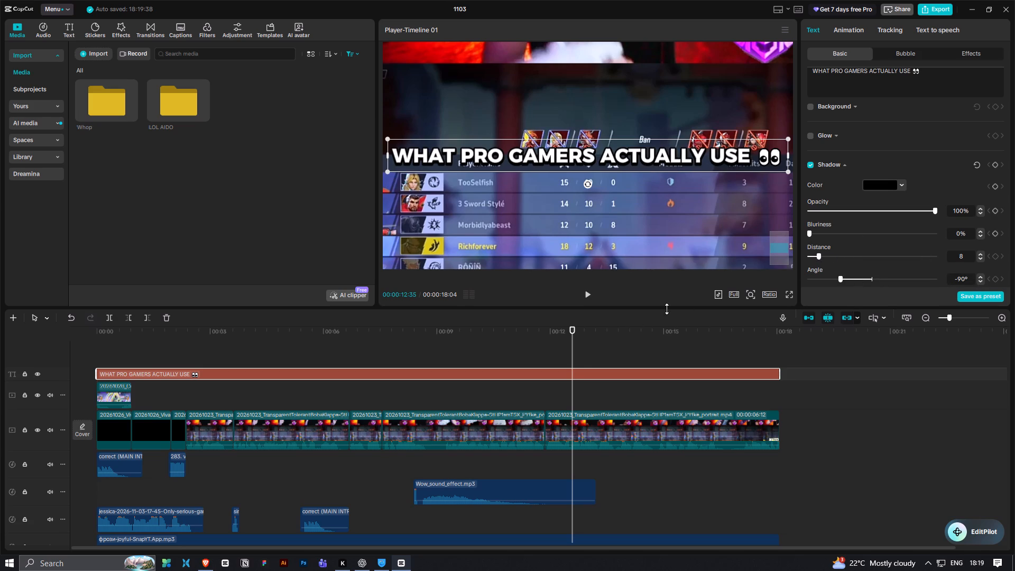
Examine how the styled title looks against the whole video frame in the preview.
{"action": "scroll", "coordinate": [693, 232], "scroll_direction": "down", "scroll_amount": 4}
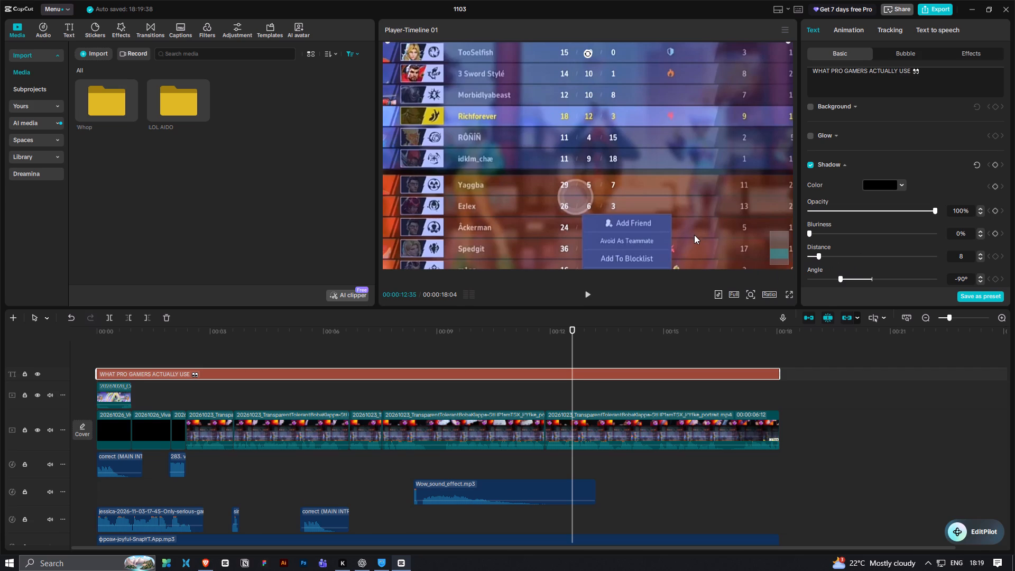
{"action": "scroll", "coordinate": [695, 236], "scroll_direction": "down", "scroll_amount": 12, "text": "ctrl"}
{"action": "scroll", "coordinate": [695, 237], "scroll_direction": "up", "scroll_amount": 3, "text": "ctrl"}
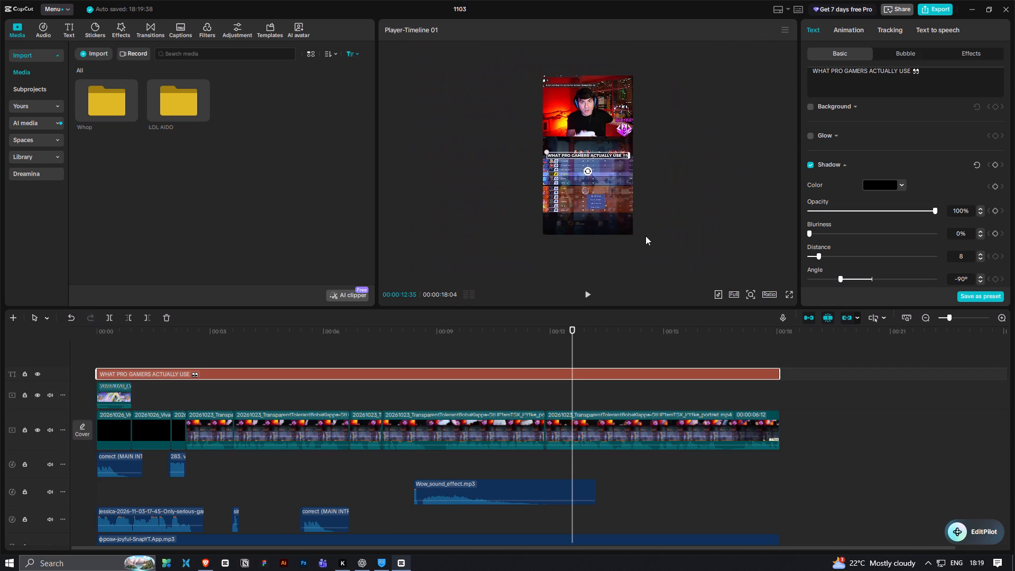
{"action": "scroll", "coordinate": [601, 219], "scroll_direction": "up", "scroll_amount": 6, "text": "ctrl"}
{"action": "scroll", "coordinate": [600, 219], "scroll_direction": "down", "scroll_amount": 2, "text": "ctrl"}
{"action": "scroll", "coordinate": [600, 219], "scroll_direction": "up", "scroll_amount": 8, "text": "ctrl"}
{"action": "scroll", "coordinate": [614, 203], "scroll_direction": "down", "scroll_amount": 2, "text": "ctrl"}
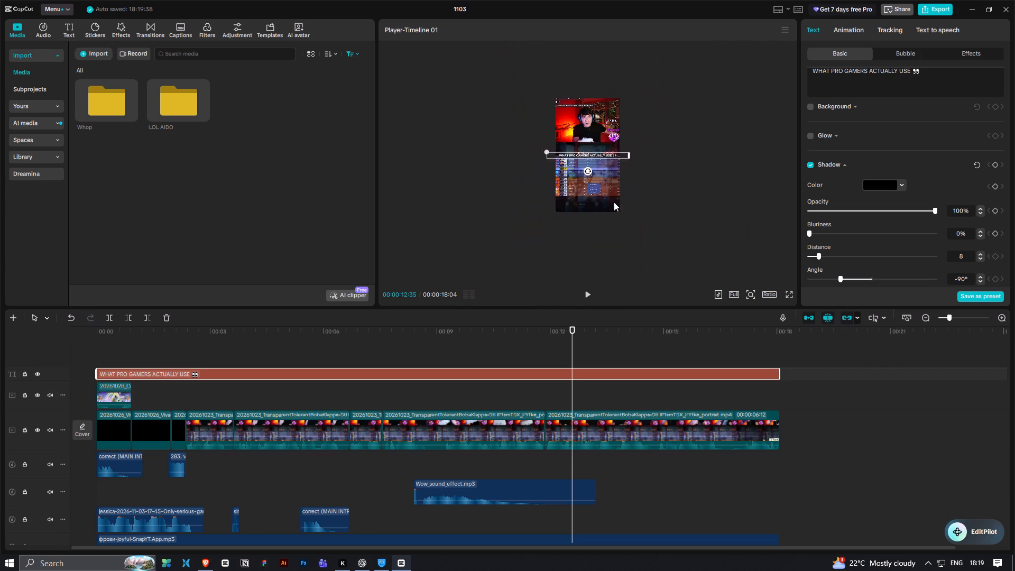
{"action": "scroll", "coordinate": [614, 202], "scroll_direction": "down", "scroll_amount": 3, "text": "ctrl"}
{"action": "scroll", "coordinate": [614, 197], "scroll_direction": "up", "scroll_amount": 4, "text": "ctrl"}
{"action": "left_click", "coordinate": [791, 244]}
{"action": "double_click", "coordinate": [781, 250]}
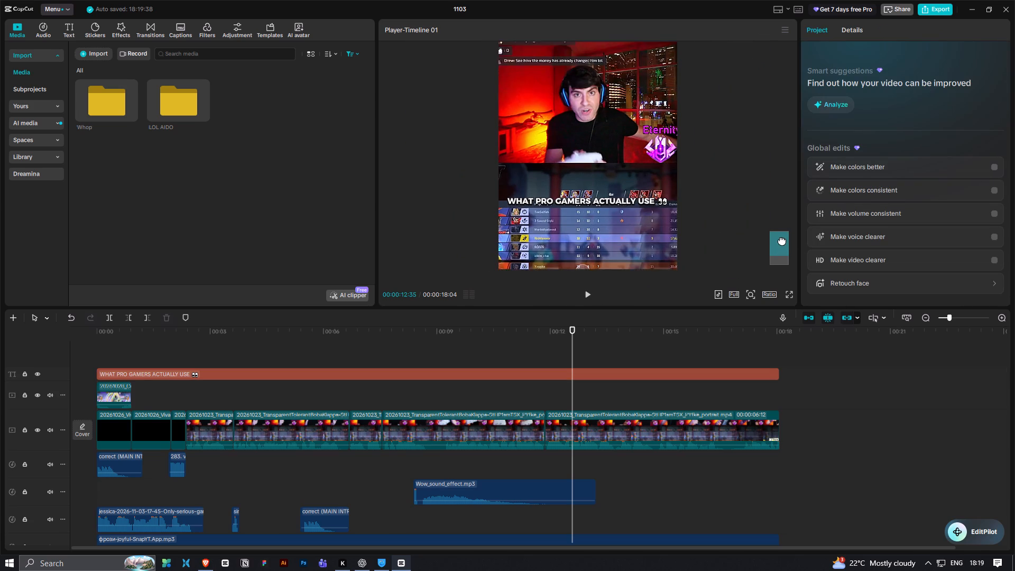
{"action": "scroll", "coordinate": [663, 208], "scroll_direction": "down", "scroll_amount": 3, "text": "ctrl"}
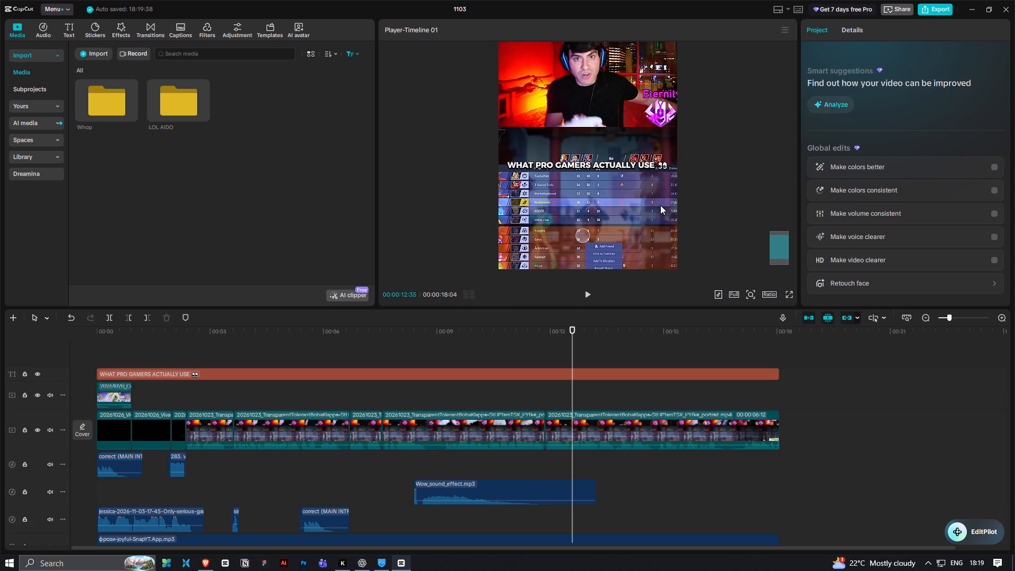
{"action": "scroll", "coordinate": [660, 205], "scroll_direction": "down", "scroll_amount": 2, "text": "ctrl"}
Trim the start of the title clip to about 2.4 seconds, where the first scoreboard clip begins.
{"action": "left_click_drag", "start_coordinate": [516, 334], "coordinate": [193, 365]}
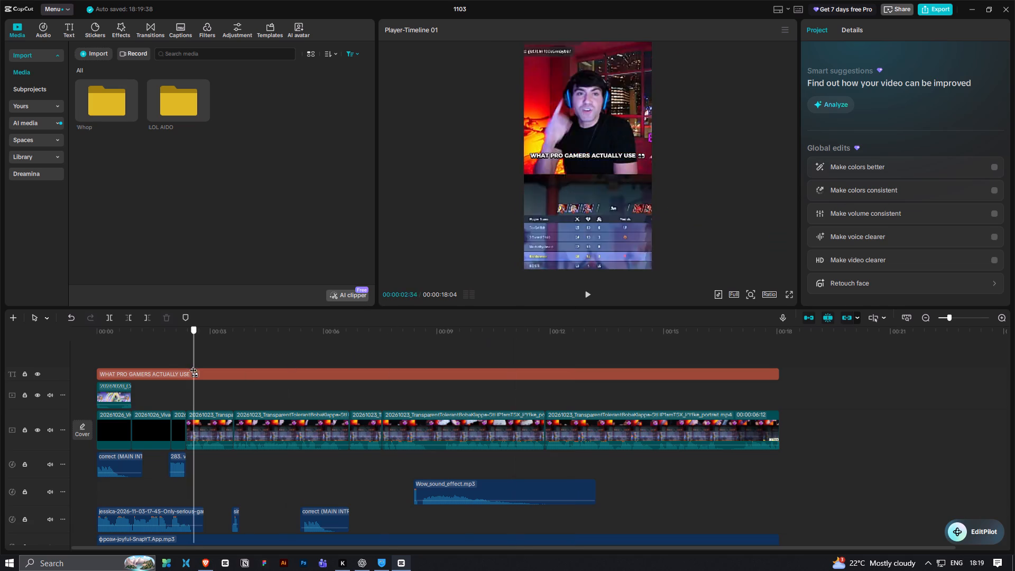
{"action": "left_click_drag", "start_coordinate": [193, 365], "coordinate": [97, 367]}
{"action": "key", "text": "space"}
{"action": "left_click", "coordinate": [313, 379]}
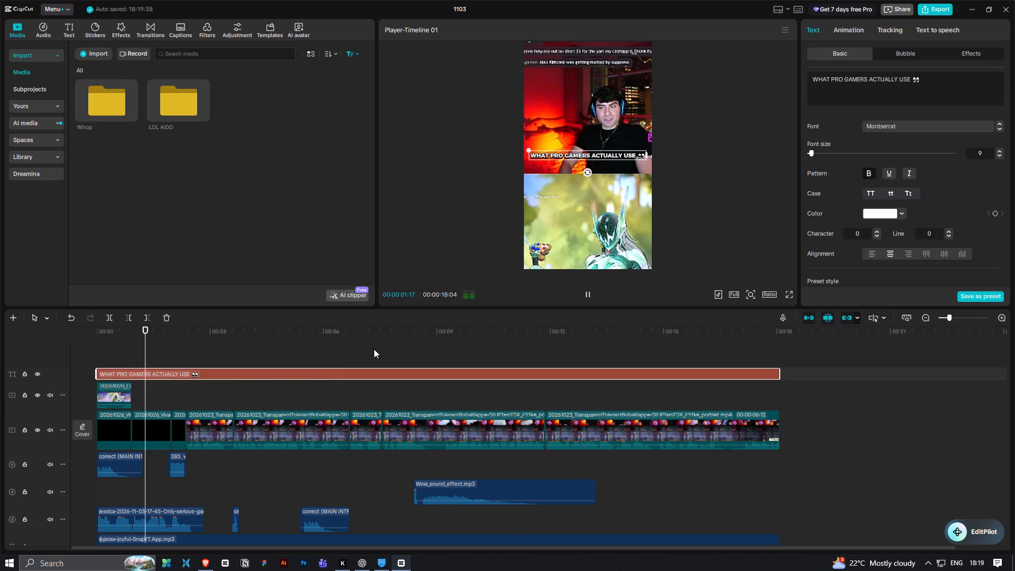
{"action": "key", "text": "space"}
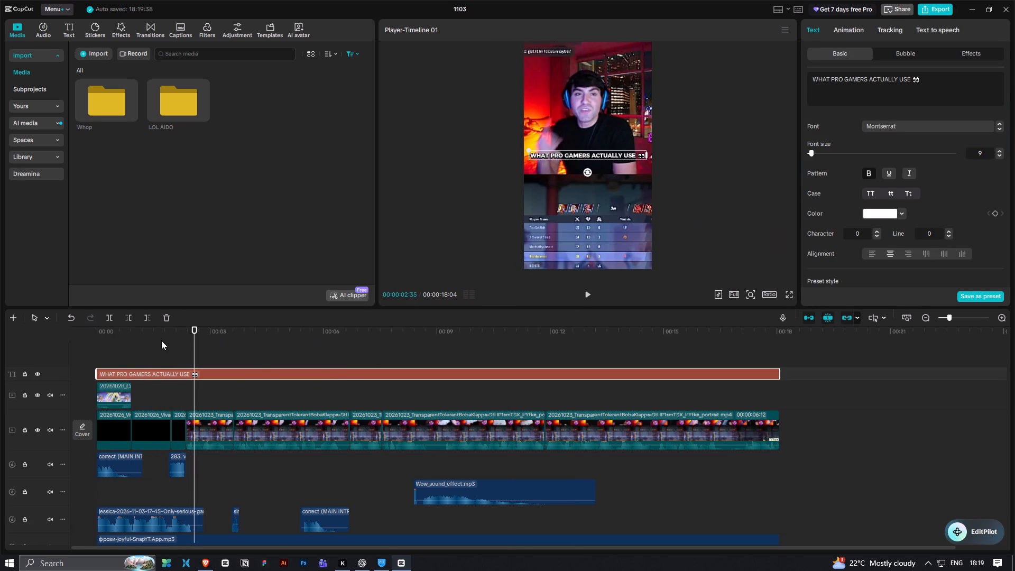
{"action": "left_click_drag", "start_coordinate": [96, 372], "coordinate": [183, 382]}
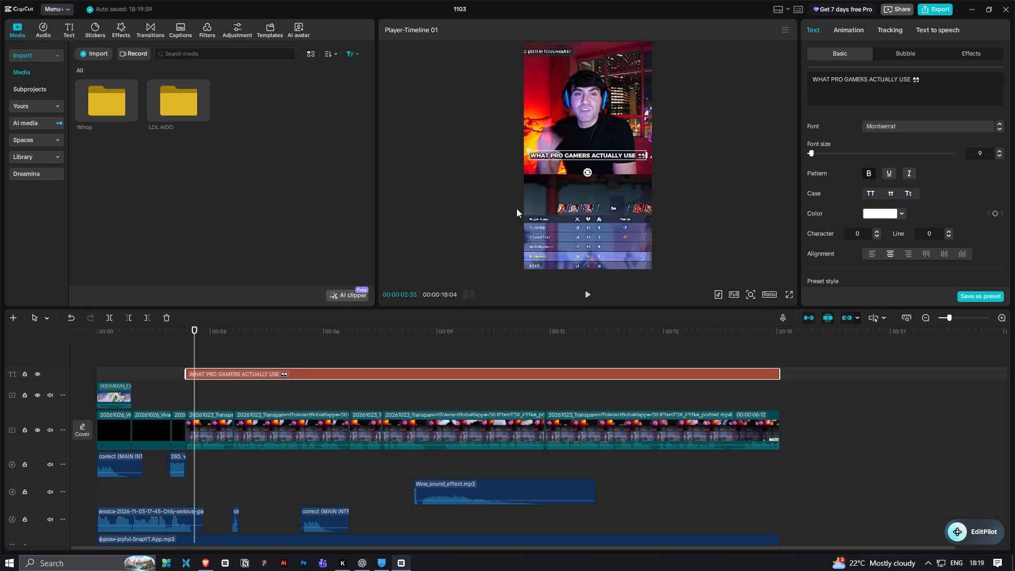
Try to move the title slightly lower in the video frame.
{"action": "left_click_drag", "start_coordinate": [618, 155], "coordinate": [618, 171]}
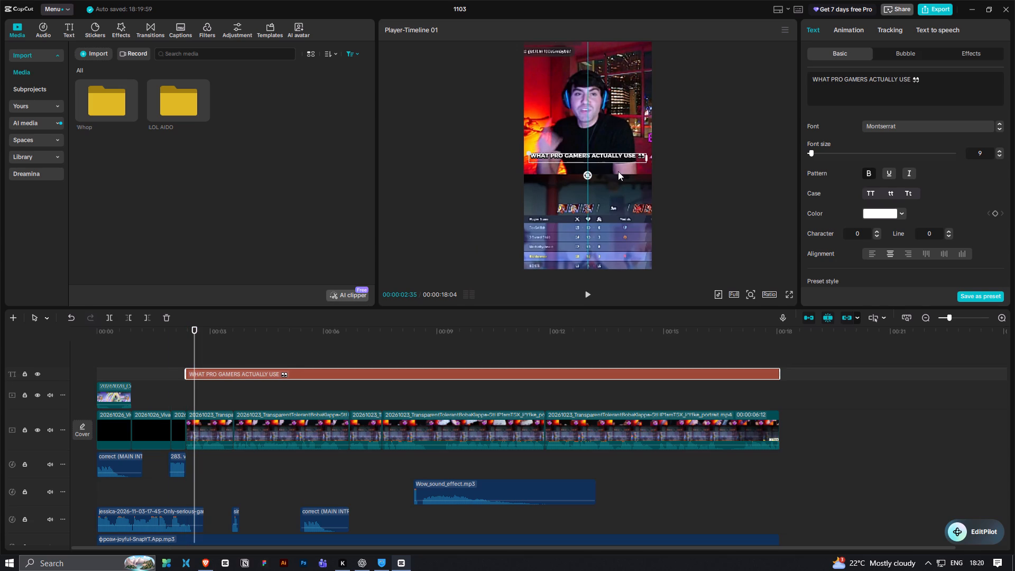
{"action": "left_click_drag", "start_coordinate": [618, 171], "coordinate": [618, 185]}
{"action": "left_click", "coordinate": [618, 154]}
Break the title text into two lines, "WHAT PRO GAMERS" and "ACTUALLY USE 👀".
{"action": "left_click", "coordinate": [242, 353]}
{"action": "key", "text": "space"}
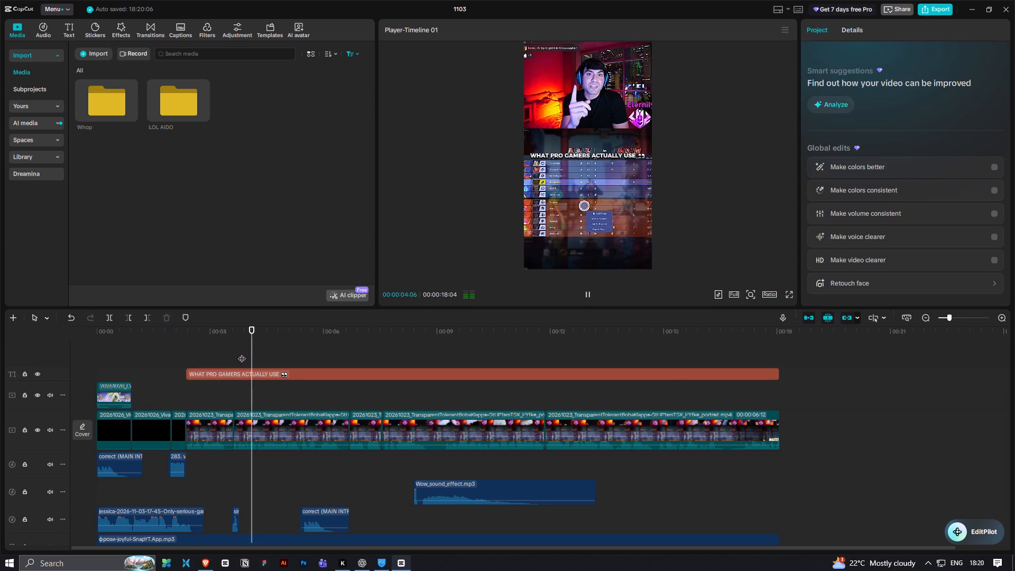
{"action": "scroll", "coordinate": [242, 353], "scroll_direction": "down", "scroll_amount": 3, "text": "ctrl"}
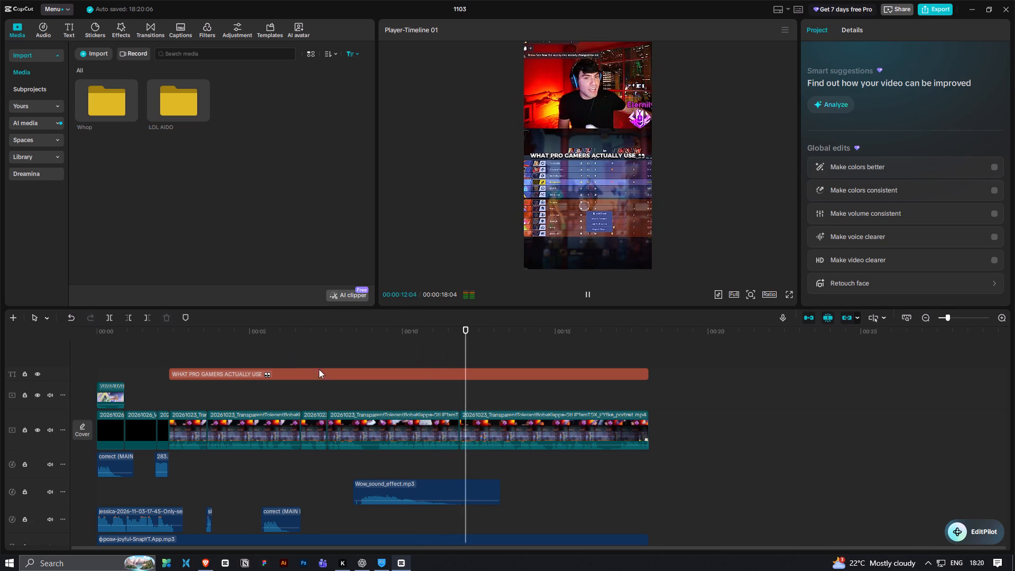
{"action": "key", "text": "space"}
{"action": "left_click", "coordinate": [352, 371]}
{"action": "left_click", "coordinate": [866, 86]}
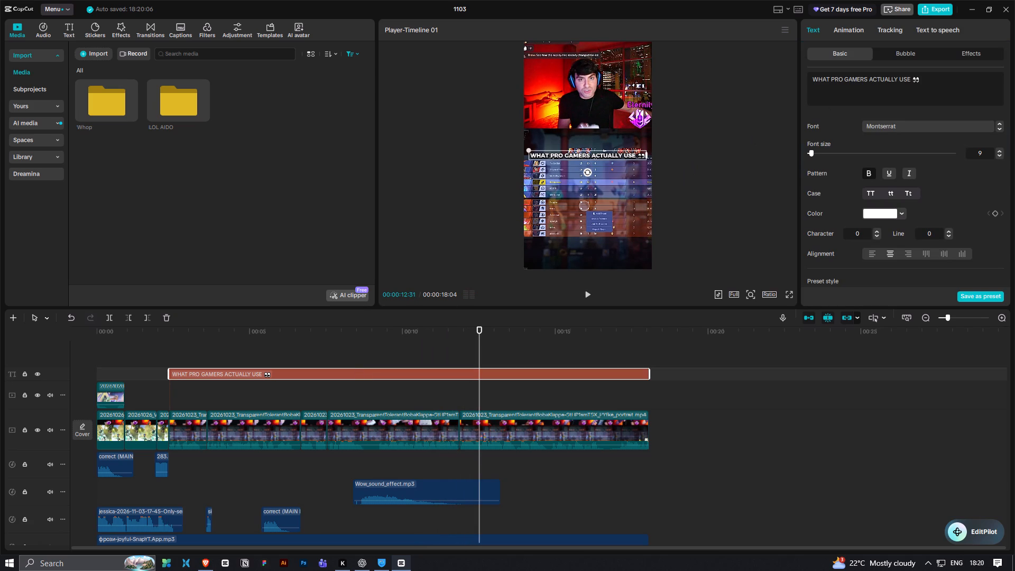
{"action": "left_click", "coordinate": [870, 81]}
{"action": "key", "text": "shift+Return"}
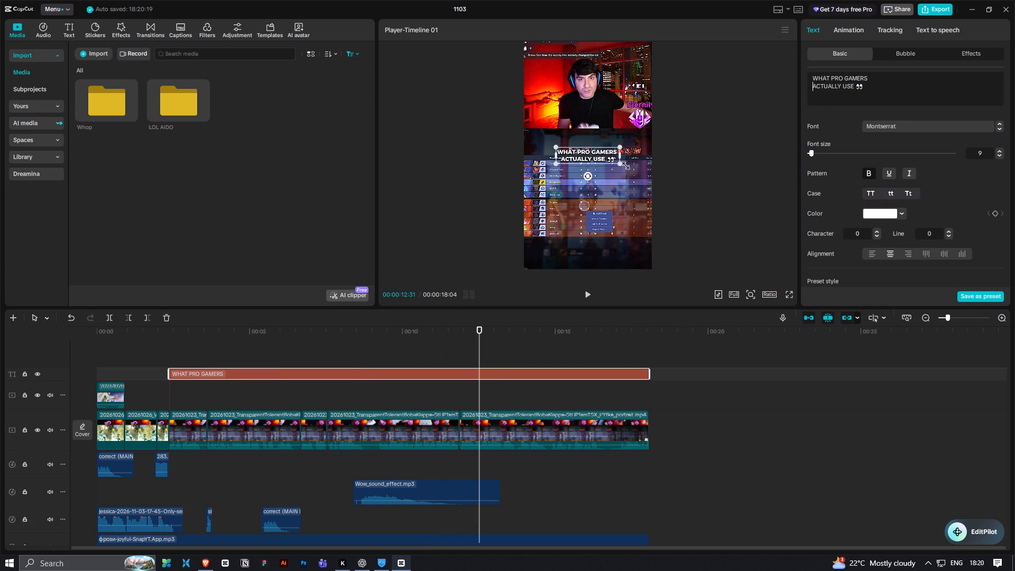
Enlarge the two-line title and move it up onto the border between the webcam picture and the scoreboard.
{"action": "left_click_drag", "start_coordinate": [619, 164], "coordinate": [635, 180], "text": "shift"}
{"action": "left_click_drag", "start_coordinate": [596, 152], "coordinate": [594, 137]}
Play the video through the title's start and the zoomed-in shot to check how the enlarged title sits.
{"action": "left_click", "coordinate": [280, 340]}
{"action": "left_click_drag", "start_coordinate": [288, 337], "coordinate": [149, 340]}
{"action": "key", "text": "space"}
{"action": "left_click", "coordinate": [227, 342]}
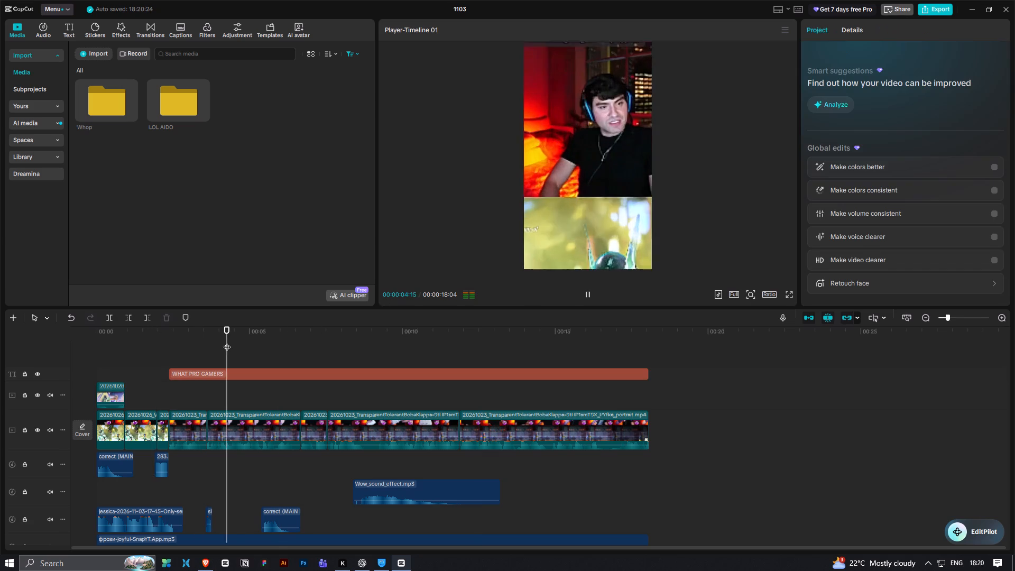
{"action": "key", "text": "space"}
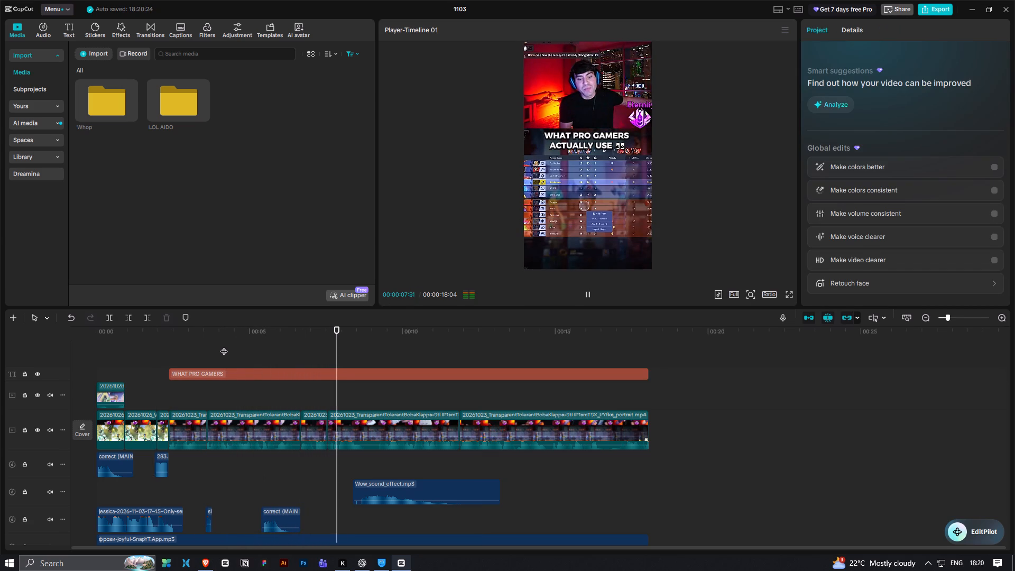
{"action": "key", "text": "space"}
{"action": "scroll", "coordinate": [272, 418], "scroll_direction": "up", "scroll_amount": 6, "text": "ctrl"}
{"action": "left_click", "coordinate": [319, 335]}
{"action": "key", "text": "space"}
{"action": "key", "text": "space"}
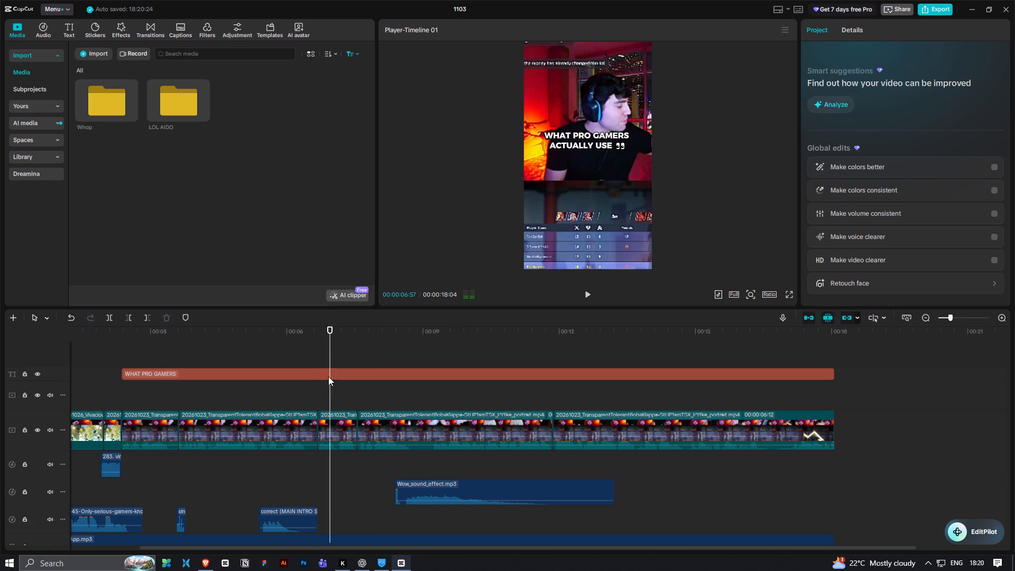
Split the title clip at the start and end of the short zoomed-in scoreboard clip, about 6.7 s and 7.5 s.
{"action": "left_click_drag", "start_coordinate": [326, 346], "coordinate": [318, 360]}
{"action": "left_click_drag", "start_coordinate": [330, 331], "coordinate": [317, 352]}
{"action": "left_click", "coordinate": [315, 370]}
{"action": "key", "text": "ctrl+b"}
{"action": "left_click_drag", "start_coordinate": [320, 343], "coordinate": [357, 338]}
{"action": "key", "text": "ctrl+b"}
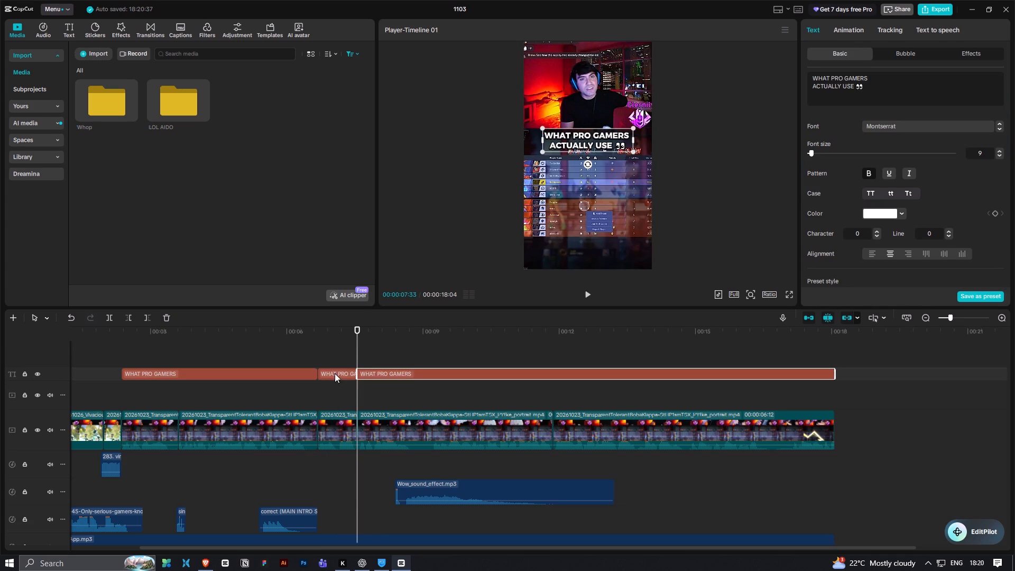
Move the short middle title segment down to just below the webcam picture's lower edge, keeping it horizontally centred.
{"action": "left_click", "coordinate": [296, 348]}
{"action": "key", "text": "space"}
{"action": "left_click", "coordinate": [293, 346]}
{"action": "key", "text": "space"}
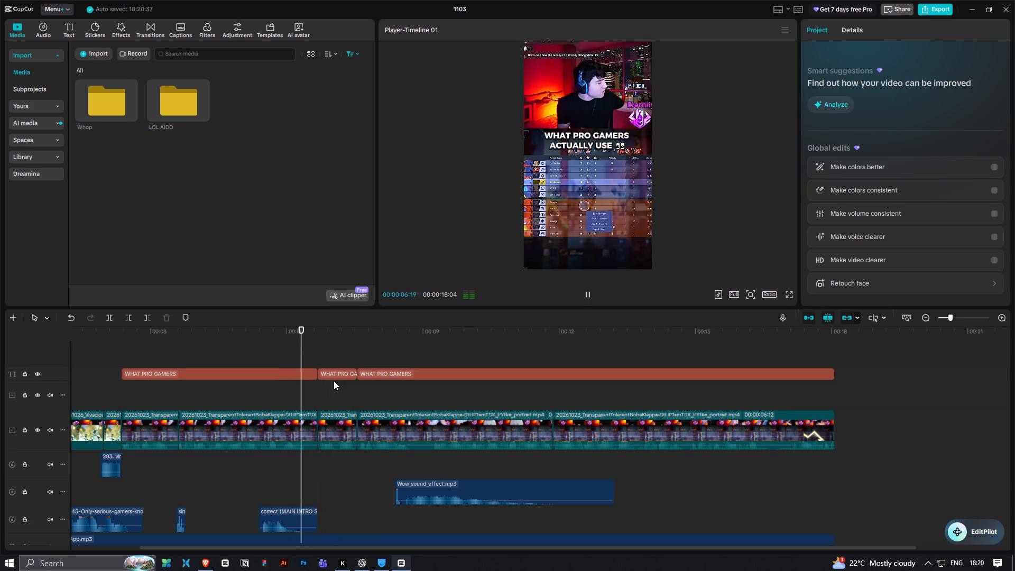
{"action": "left_click", "coordinate": [336, 370]}
{"action": "key", "text": "space"}
{"action": "left_click_drag", "start_coordinate": [593, 135], "coordinate": [589, 174]}
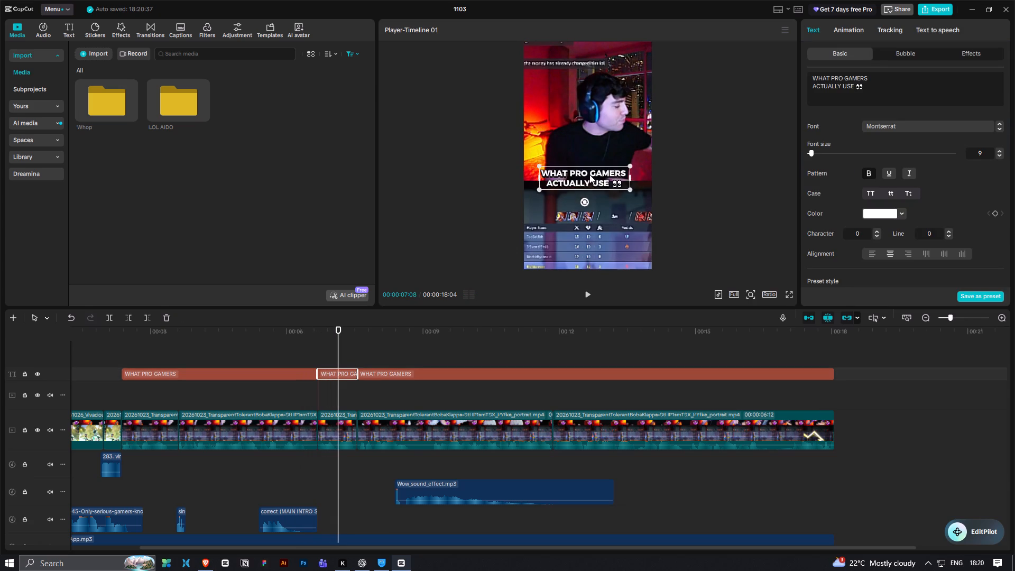
{"action": "left_click_drag", "start_coordinate": [589, 174], "coordinate": [595, 189]}
Play the video from the middle title segment to the end to review the title's position.
{"action": "left_click", "coordinate": [299, 351]}
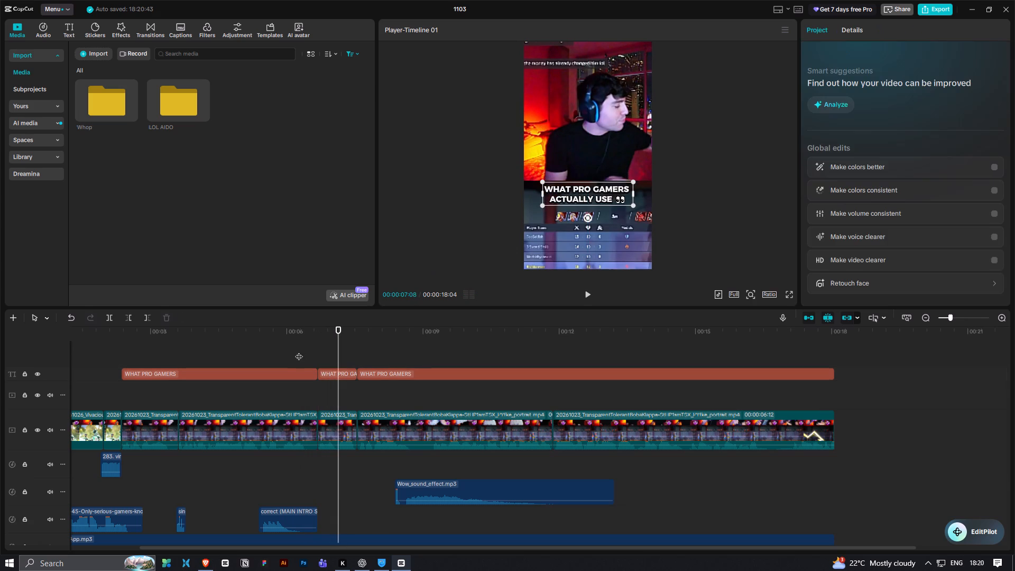
{"action": "key", "text": "space"}
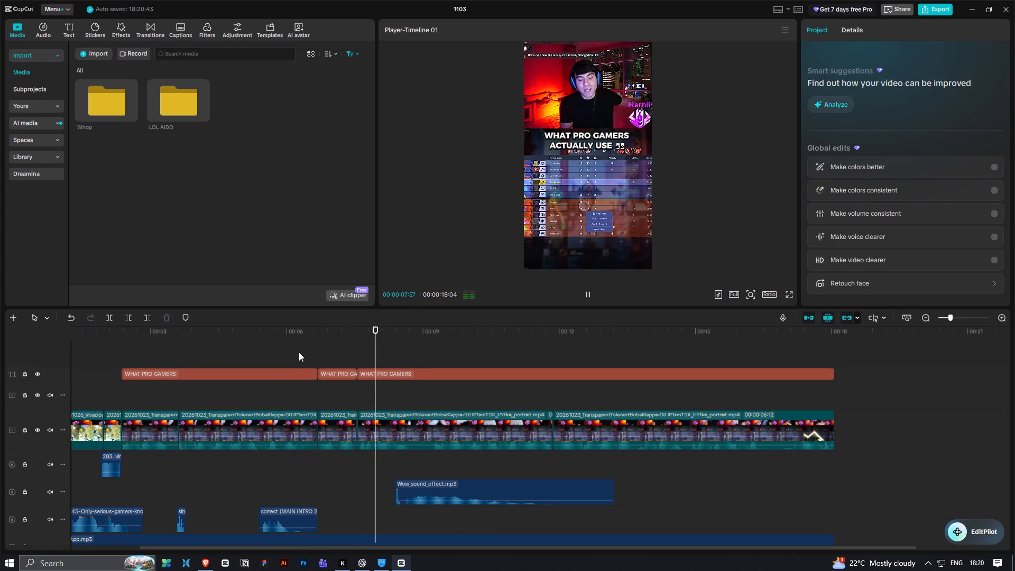
{"action": "scroll", "coordinate": [438, 393], "scroll_direction": "down", "scroll_amount": 4, "text": "ctrl"}
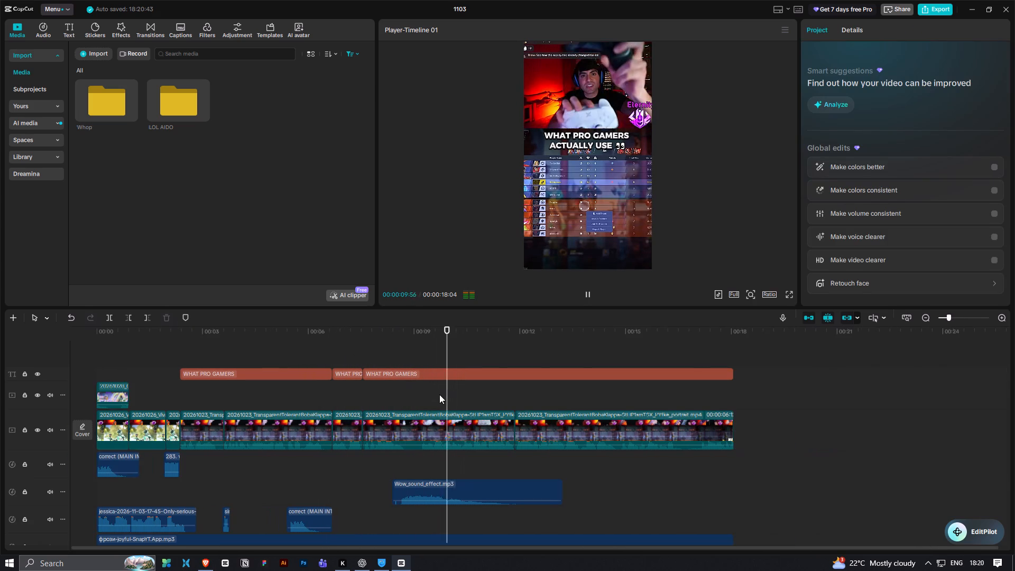
{"action": "scroll", "coordinate": [460, 392], "scroll_direction": "down", "scroll_amount": 3}
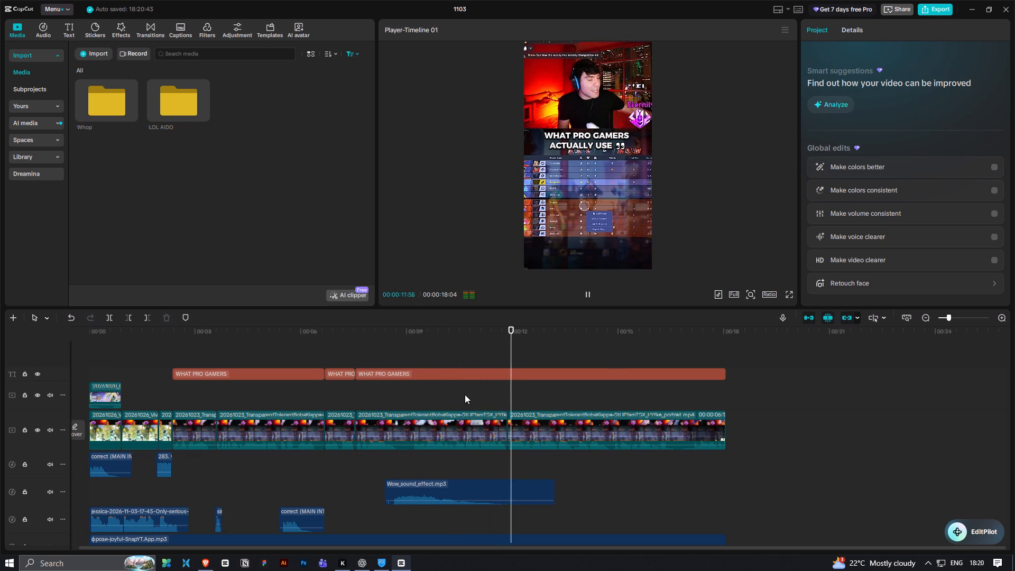
{"action": "scroll", "coordinate": [465, 394], "scroll_direction": "down", "scroll_amount": 6, "text": "ctrl"}
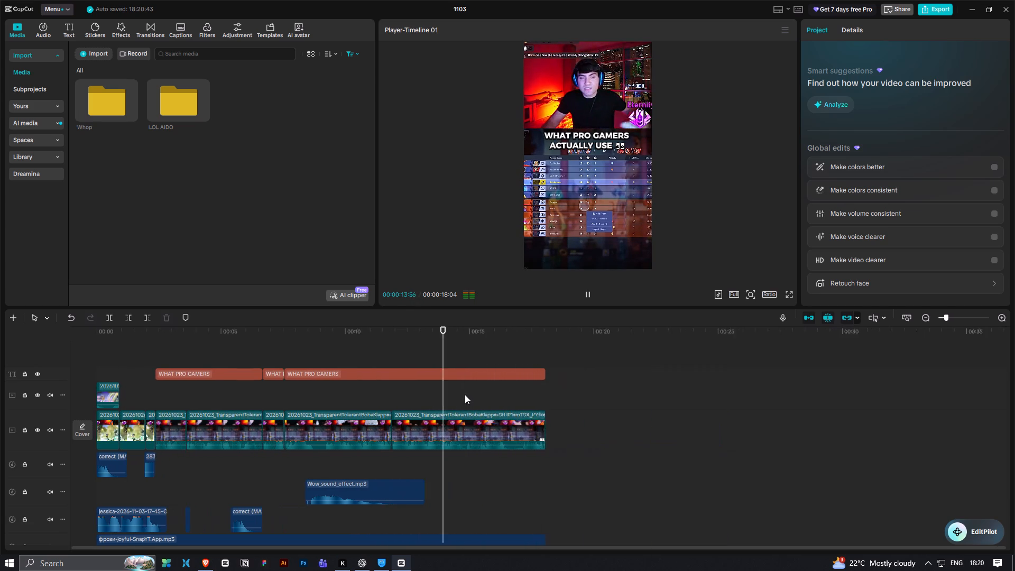
{"action": "scroll", "coordinate": [386, 392], "scroll_direction": "up", "scroll_amount": 3}
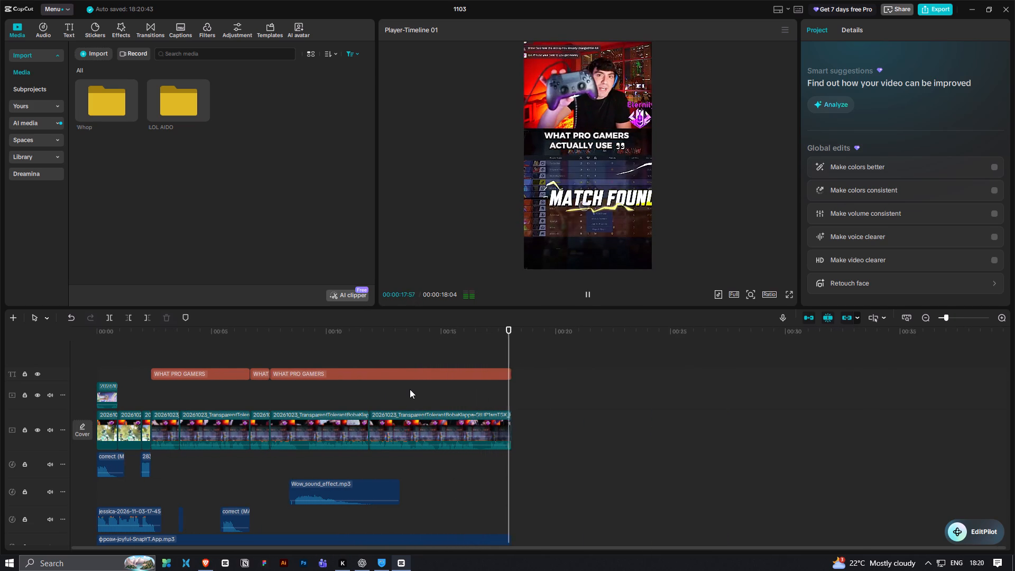
{"action": "key", "text": "space"}
{"action": "key", "text": "space"}
With all three title segments selected, move the last segment's title slightly higher, over the webcam picture's lower edge.
{"action": "left_click_drag", "start_coordinate": [207, 350], "coordinate": [387, 400]}
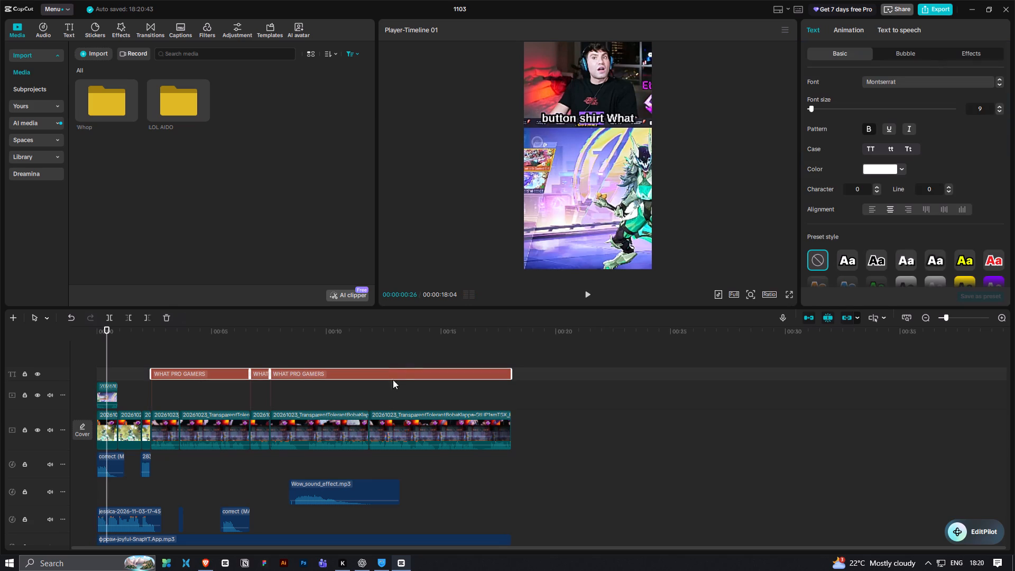
{"action": "left_click", "coordinate": [279, 330]}
{"action": "left_click_drag", "start_coordinate": [587, 141], "coordinate": [588, 136]}
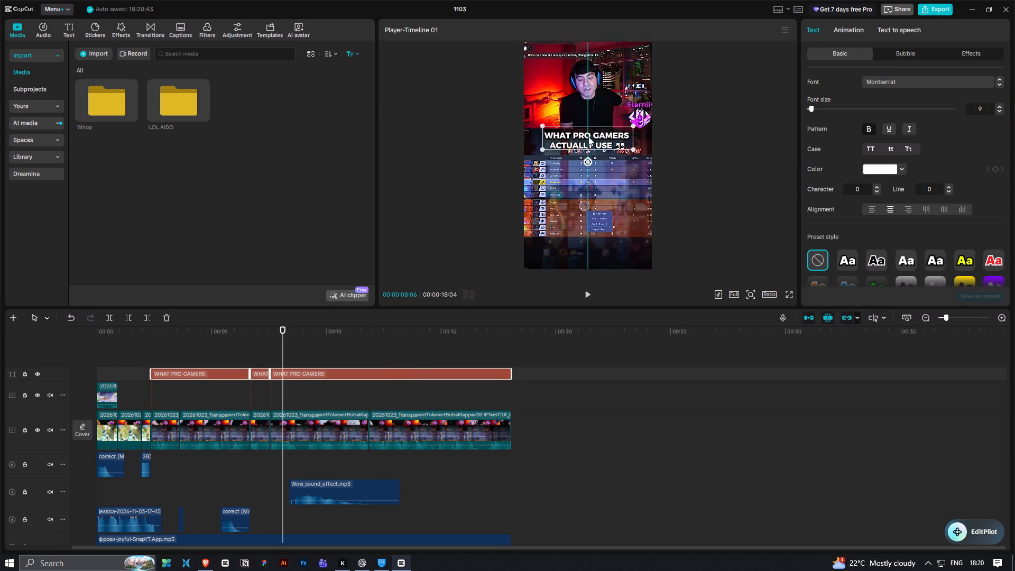
{"action": "left_click_drag", "start_coordinate": [588, 136], "coordinate": [589, 129]}
Play the opening title section and the following zoomed-in shot to review the title placement.
{"action": "left_click", "coordinate": [169, 344]}
{"action": "key", "text": "space"}
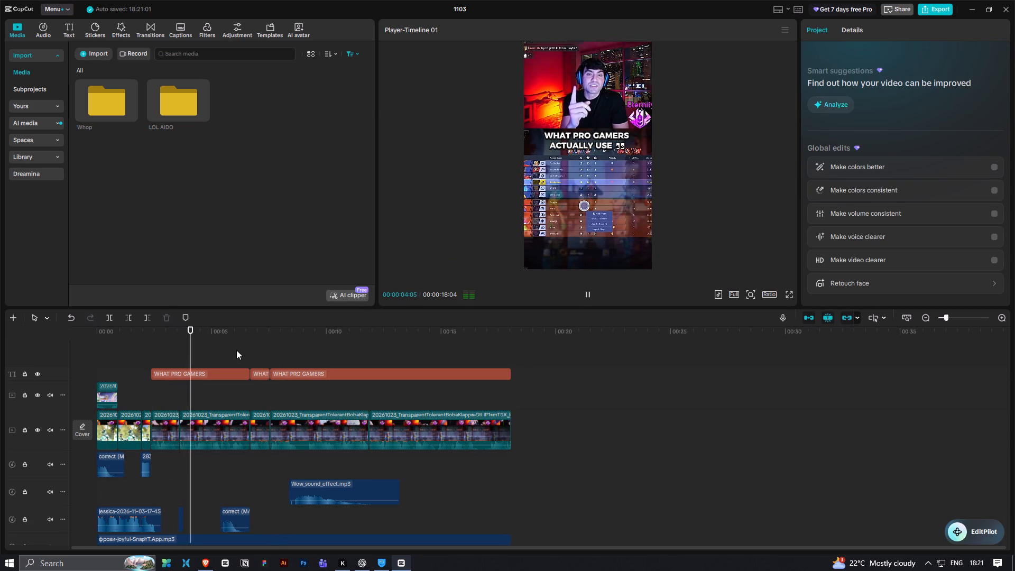
{"action": "left_click", "coordinate": [160, 338]}
{"action": "key", "text": "space"}
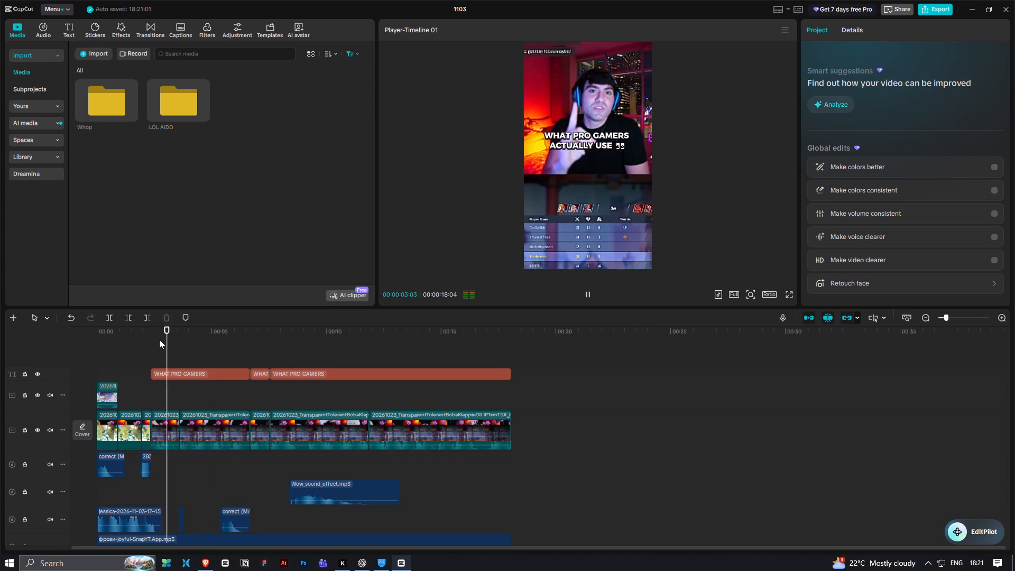
{"action": "key", "text": "space"}
{"action": "left_click", "coordinate": [149, 349]}
{"action": "key", "text": "space"}
{"action": "scroll", "coordinate": [165, 368], "scroll_direction": "up", "scroll_amount": 3, "text": "ctrl"}
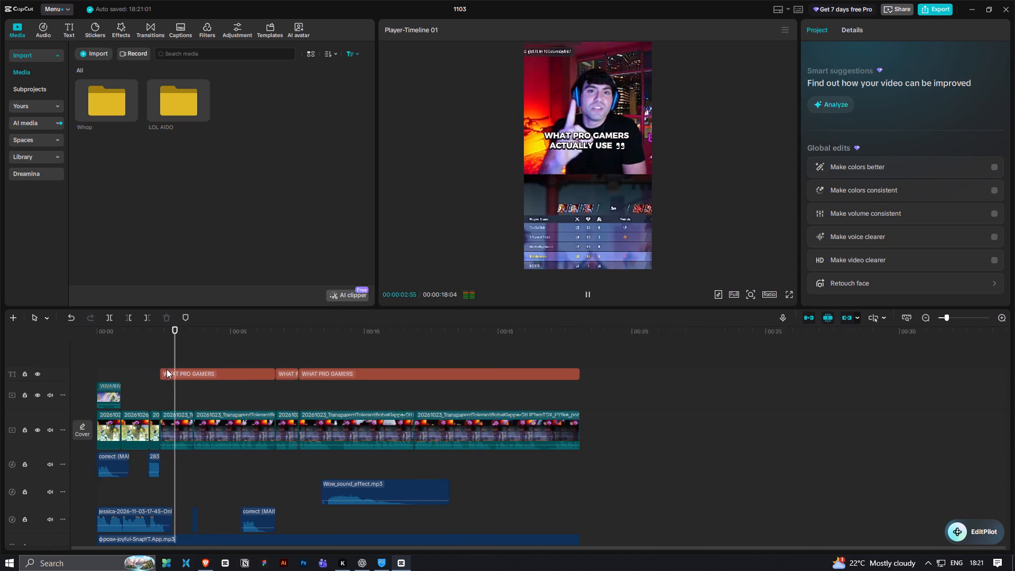
{"action": "scroll", "coordinate": [167, 369], "scroll_direction": "up", "scroll_amount": 2, "text": "ctrl"}
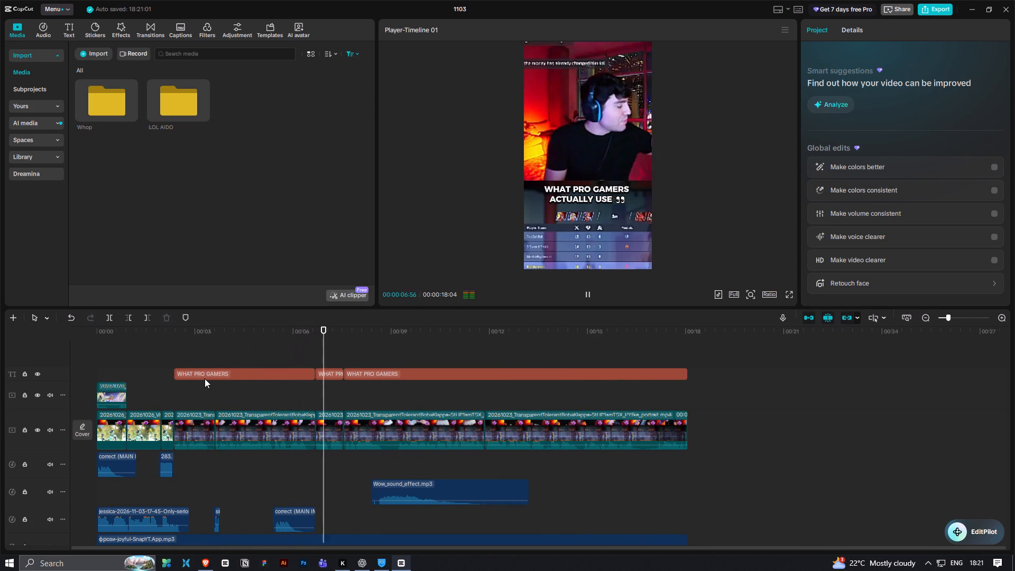
{"action": "key", "text": "space"}
{"action": "left_click_drag", "start_coordinate": [195, 333], "coordinate": [181, 342]}
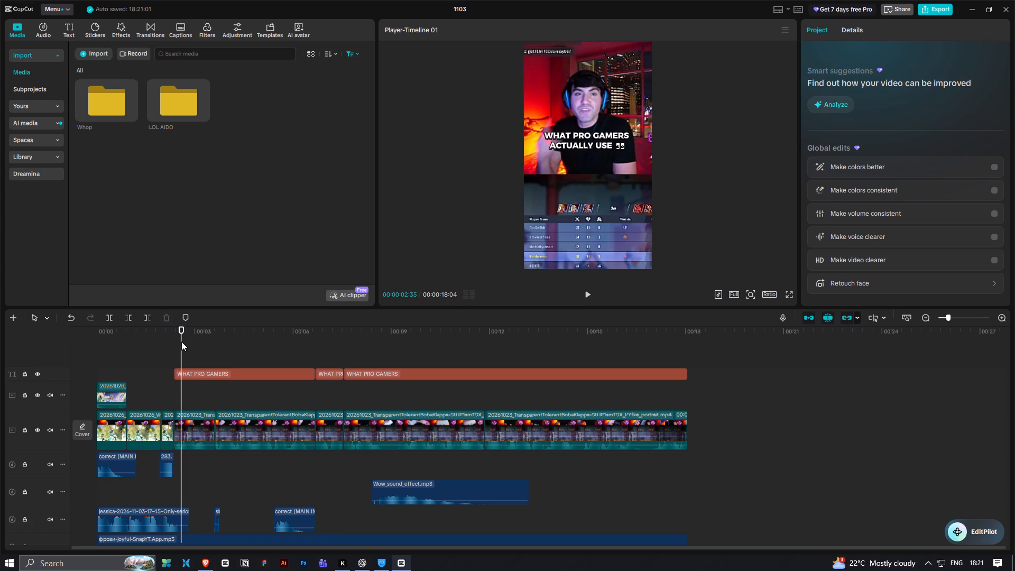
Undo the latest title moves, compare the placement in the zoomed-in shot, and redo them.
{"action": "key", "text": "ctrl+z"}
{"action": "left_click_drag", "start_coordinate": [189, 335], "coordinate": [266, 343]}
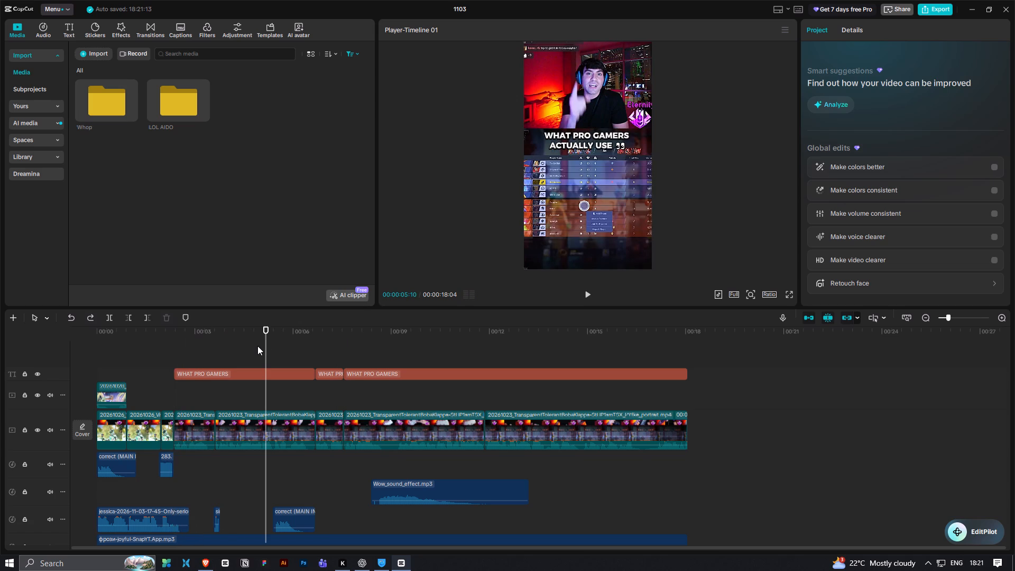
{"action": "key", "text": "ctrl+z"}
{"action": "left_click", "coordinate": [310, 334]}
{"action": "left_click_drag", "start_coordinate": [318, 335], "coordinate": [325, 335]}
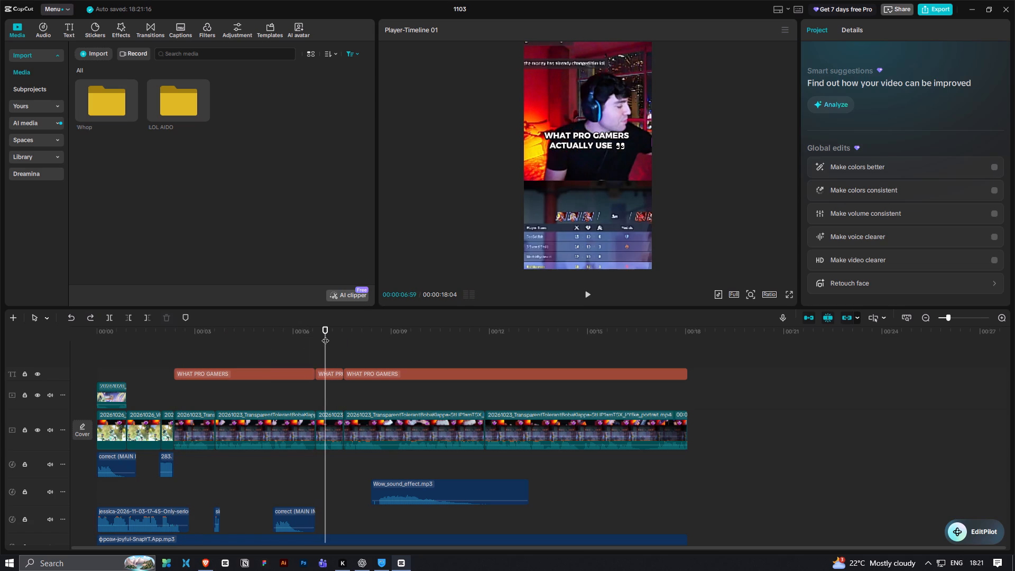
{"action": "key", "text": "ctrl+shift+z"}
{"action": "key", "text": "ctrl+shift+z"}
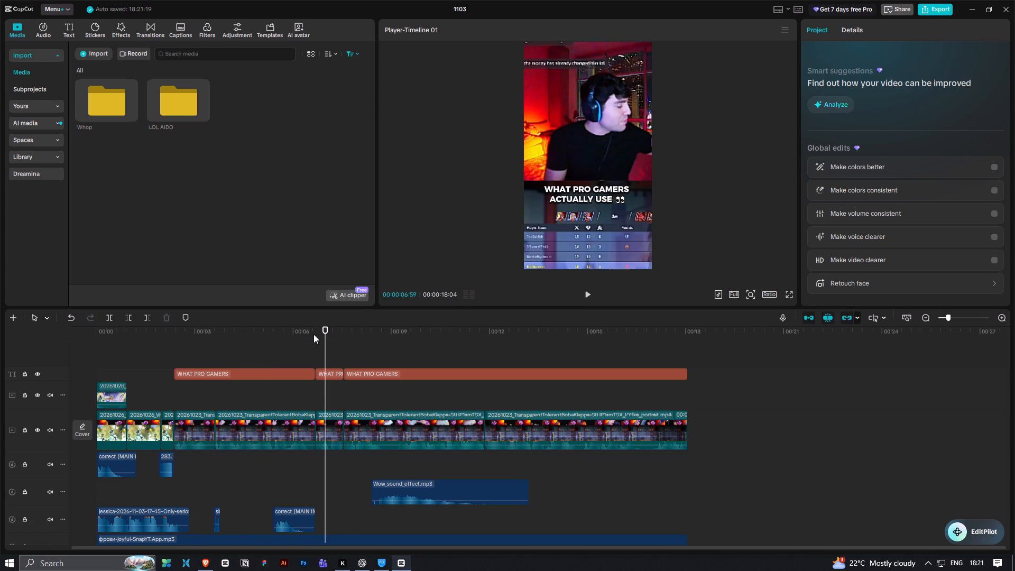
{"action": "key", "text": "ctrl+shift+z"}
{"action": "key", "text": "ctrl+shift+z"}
Trim the start of the first title segment to about 3.6 s, where the second scoreboard clip begins.
{"action": "left_click", "coordinate": [275, 344]}
{"action": "key", "text": "space"}
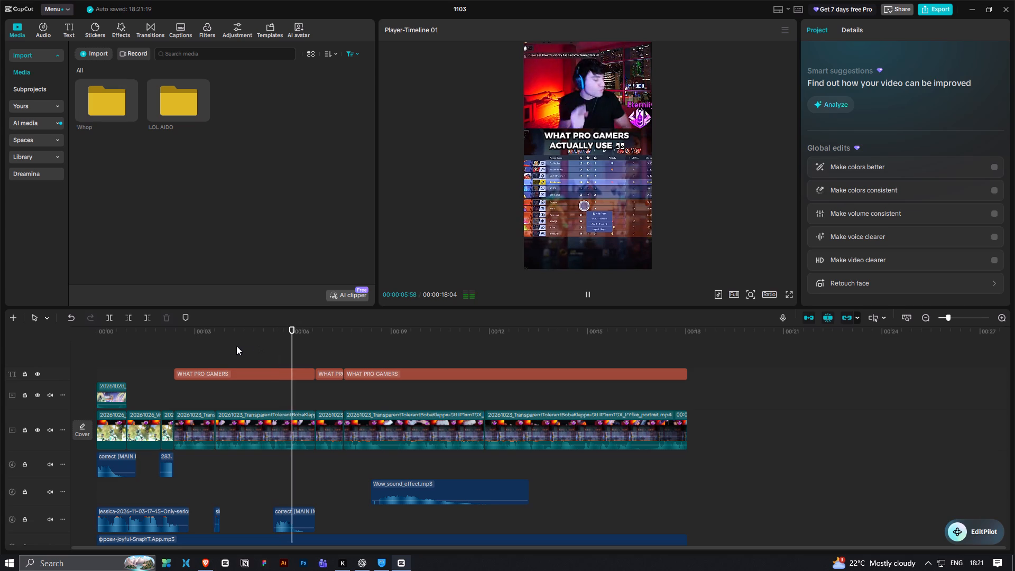
{"action": "left_click", "coordinate": [169, 342]}
{"action": "key", "text": "space"}
{"action": "left_click", "coordinate": [173, 342]}
{"action": "key", "text": "space"}
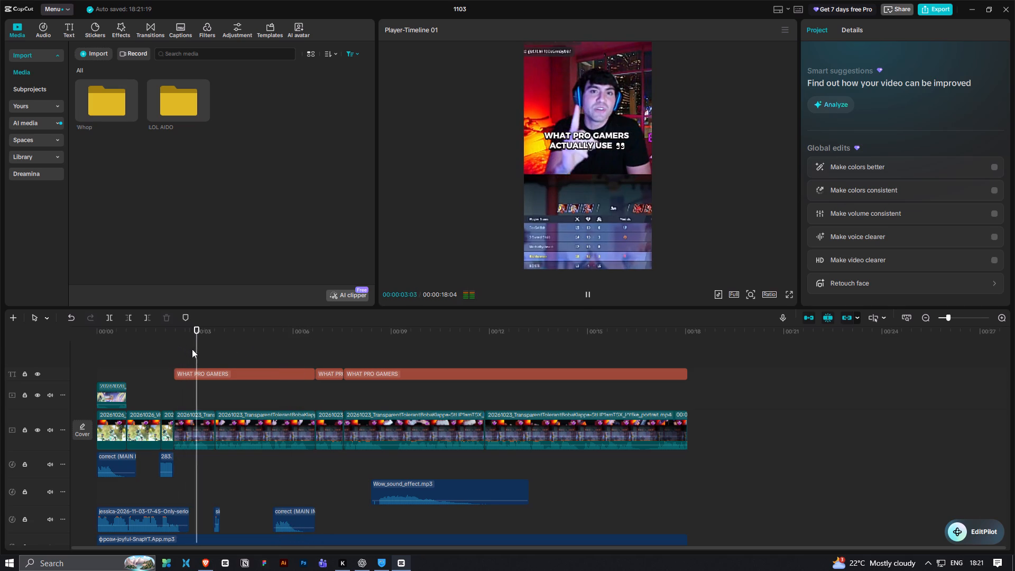
{"action": "key", "text": "space"}
{"action": "left_click", "coordinate": [188, 376]}
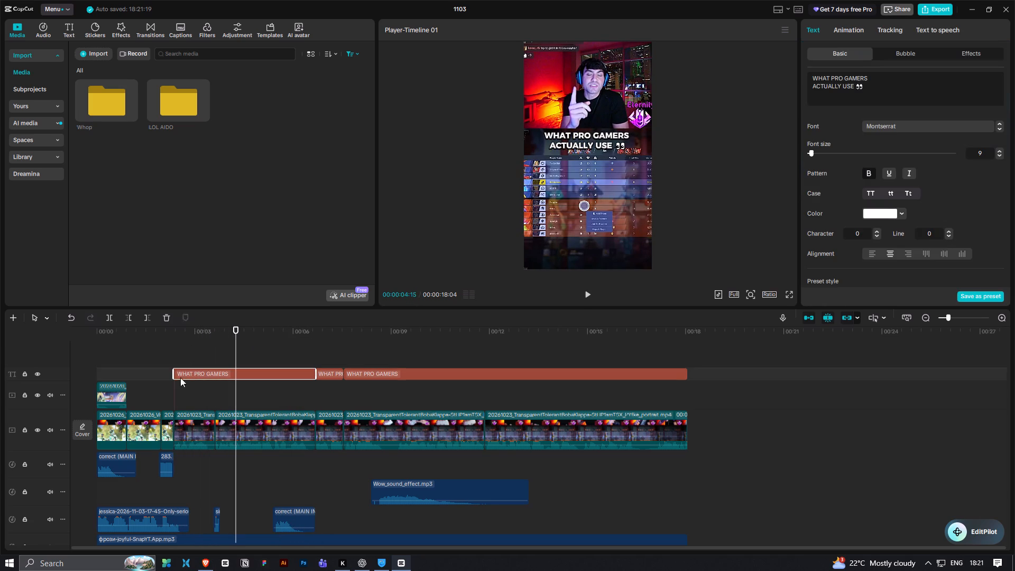
{"action": "left_click", "coordinate": [170, 369]}
{"action": "left_click", "coordinate": [180, 374]}
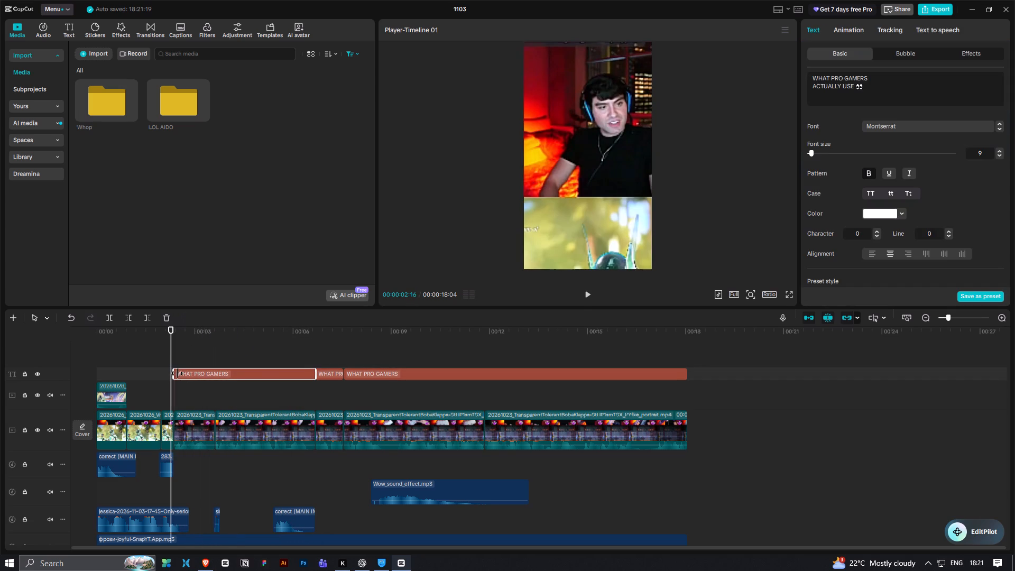
{"action": "left_click_drag", "start_coordinate": [174, 373], "coordinate": [212, 371]}
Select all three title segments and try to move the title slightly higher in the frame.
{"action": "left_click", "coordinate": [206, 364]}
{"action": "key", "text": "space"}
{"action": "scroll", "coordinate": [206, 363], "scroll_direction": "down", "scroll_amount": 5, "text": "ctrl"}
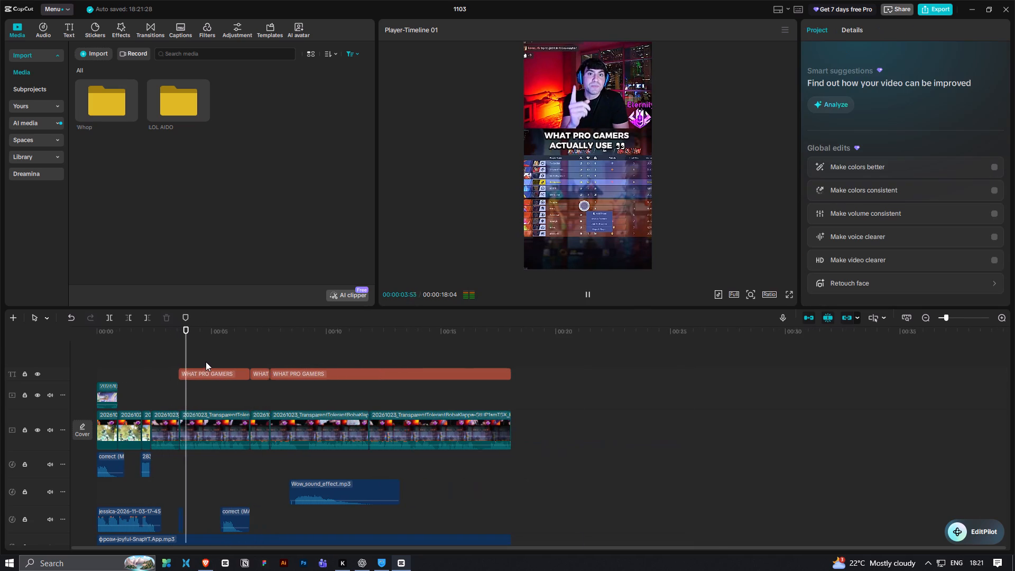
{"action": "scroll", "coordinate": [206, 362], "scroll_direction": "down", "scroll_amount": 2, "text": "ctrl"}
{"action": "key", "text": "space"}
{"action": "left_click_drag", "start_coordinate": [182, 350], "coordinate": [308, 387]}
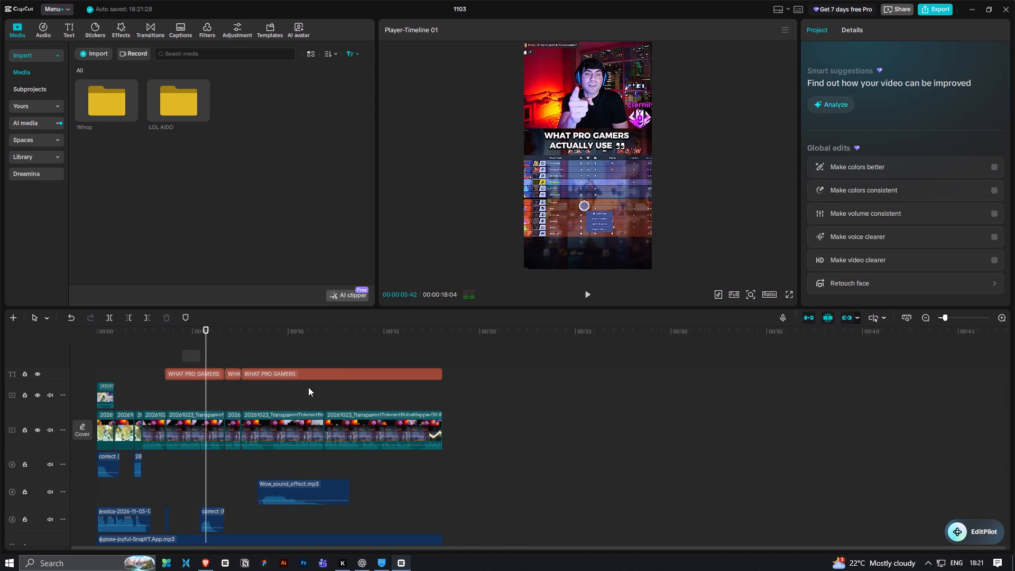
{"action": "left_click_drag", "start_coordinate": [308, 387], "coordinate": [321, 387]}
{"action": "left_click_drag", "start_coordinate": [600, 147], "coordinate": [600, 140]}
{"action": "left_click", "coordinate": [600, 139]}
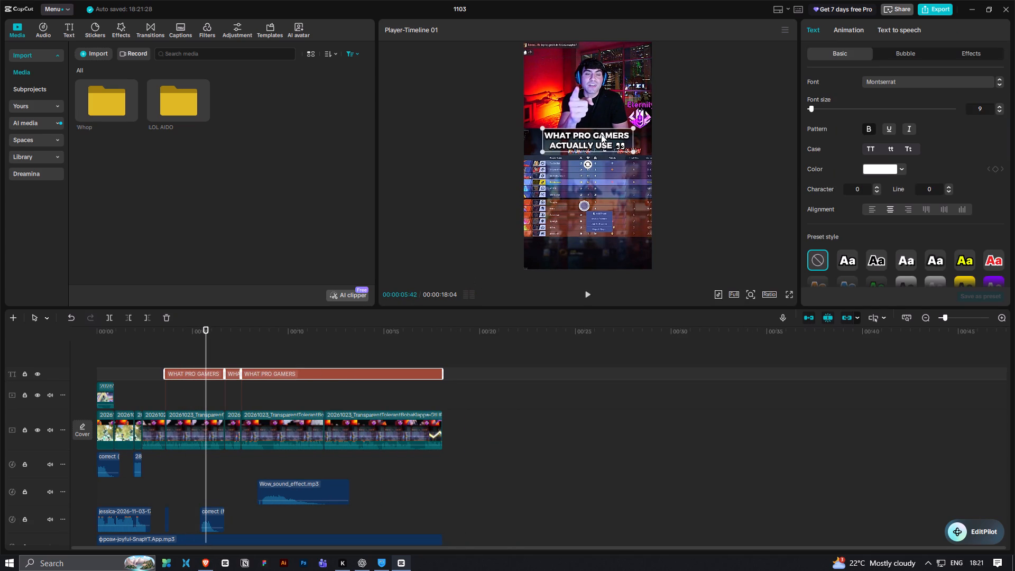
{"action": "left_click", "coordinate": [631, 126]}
Compare the title's vertical position in the first, middle and last segments by scrubbing and playing the video.
{"action": "left_click", "coordinate": [297, 353]}
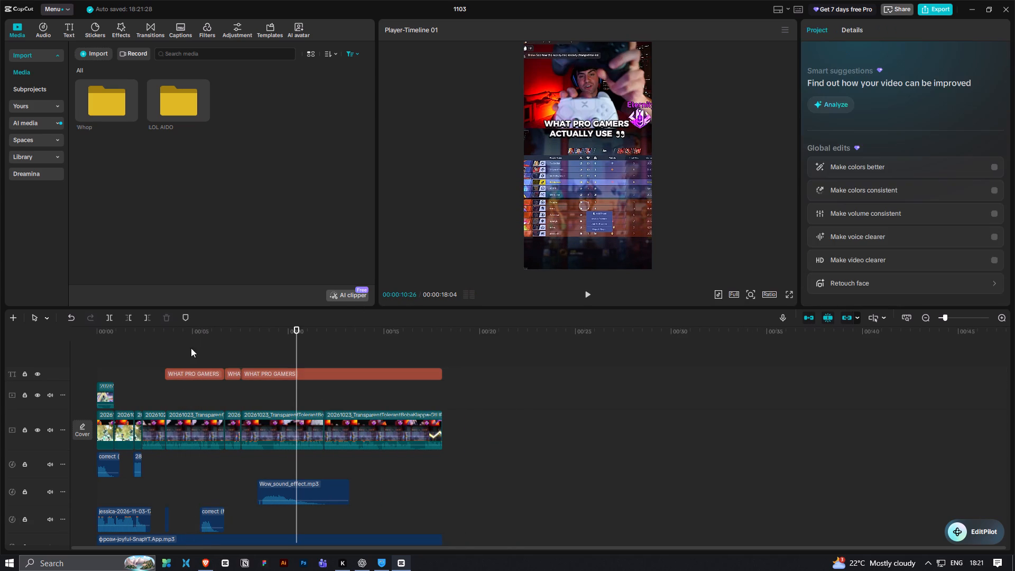
{"action": "left_click_drag", "start_coordinate": [189, 348], "coordinate": [422, 385]}
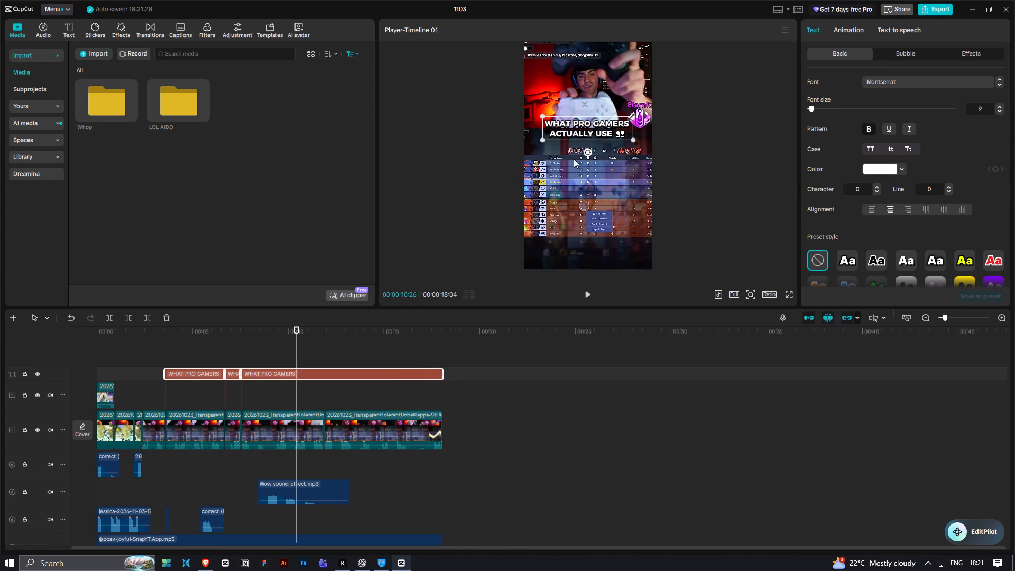
{"action": "left_click_drag", "start_coordinate": [294, 328], "coordinate": [219, 336]}
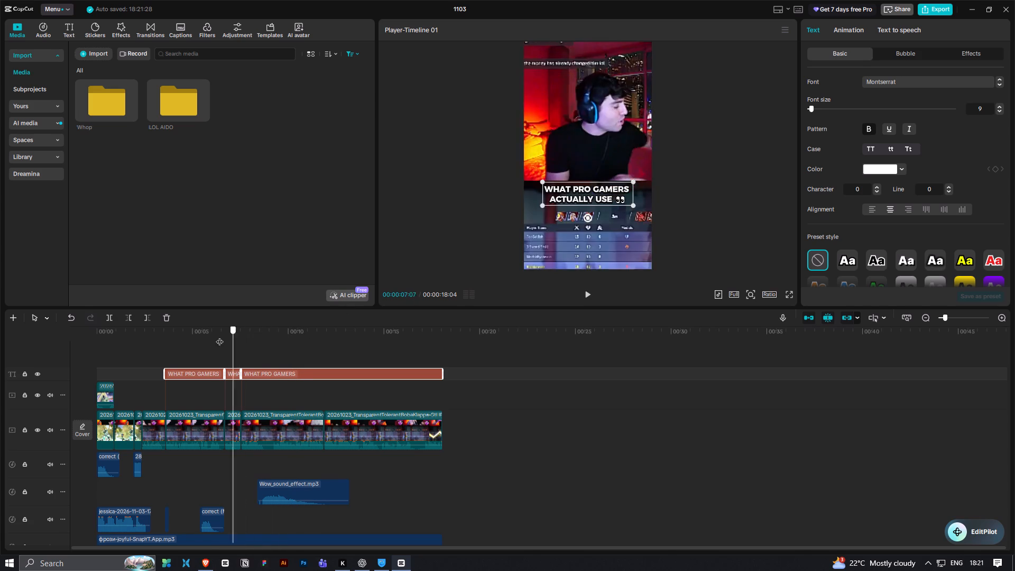
{"action": "left_click_drag", "start_coordinate": [219, 336], "coordinate": [230, 344]}
{"action": "left_click", "coordinate": [161, 350]}
{"action": "key", "text": "space"}
{"action": "key", "text": "space"}
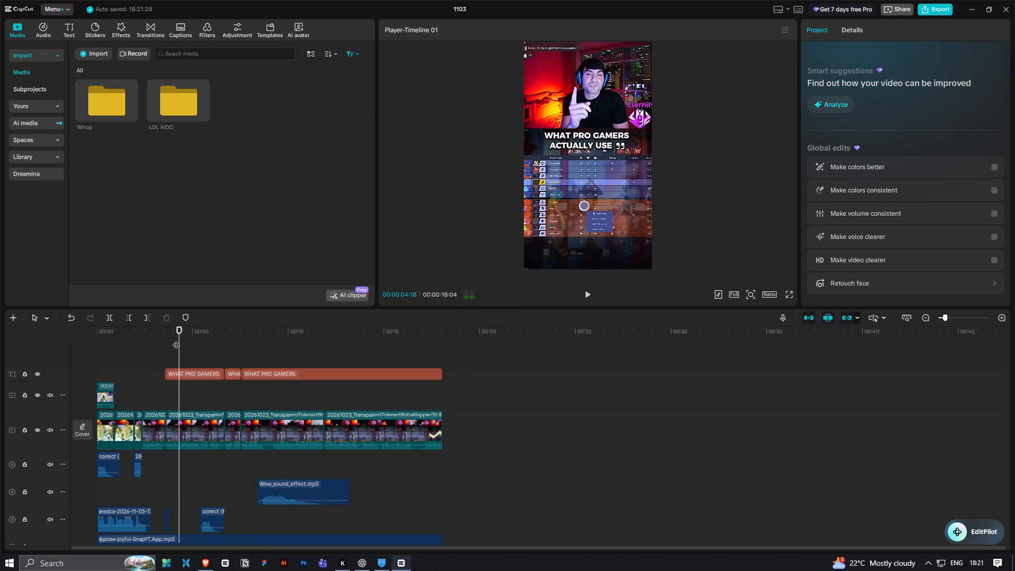
{"action": "left_click", "coordinate": [271, 329]}
{"action": "key", "text": "space"}
{"action": "key", "text": "space"}
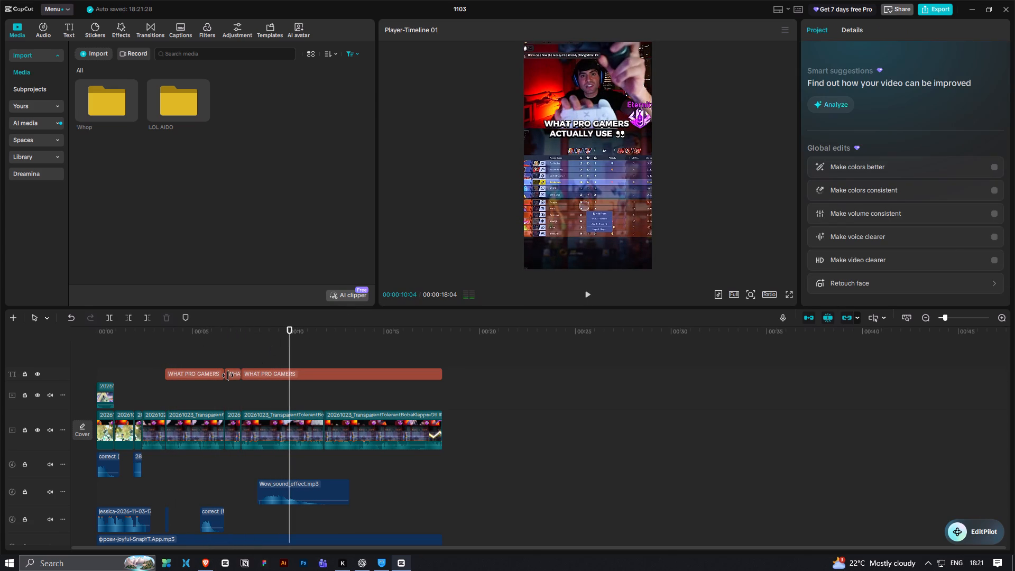
Move the middle title segment up in the zoomed-in shot so it overlaps the bottom edge of the webcam footage.
{"action": "left_click", "coordinate": [228, 375]}
{"action": "left_click_drag", "start_coordinate": [287, 332], "coordinate": [242, 353]}
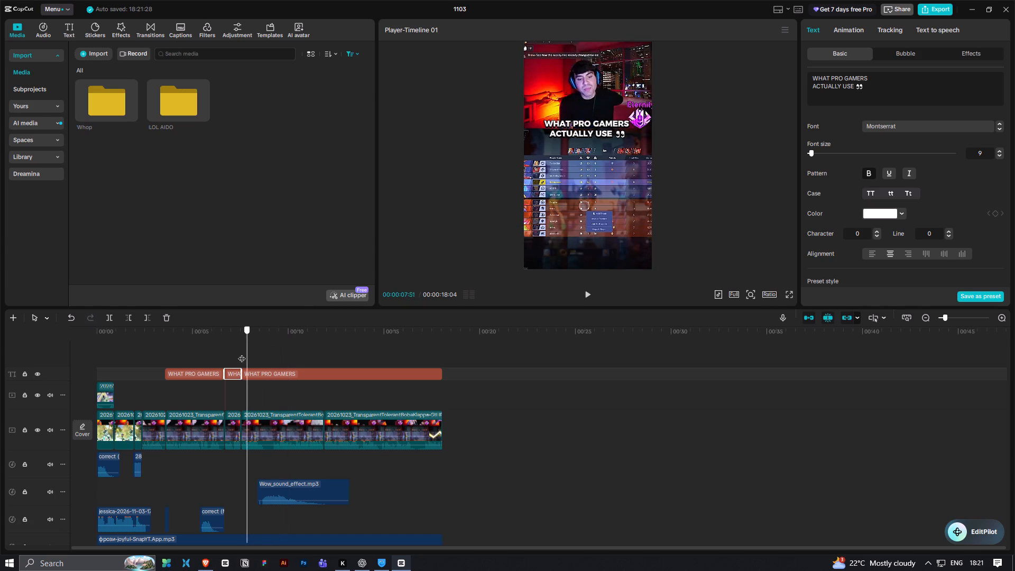
{"action": "left_click_drag", "start_coordinate": [242, 353], "coordinate": [230, 357]}
{"action": "left_click_drag", "start_coordinate": [592, 189], "coordinate": [593, 177]}
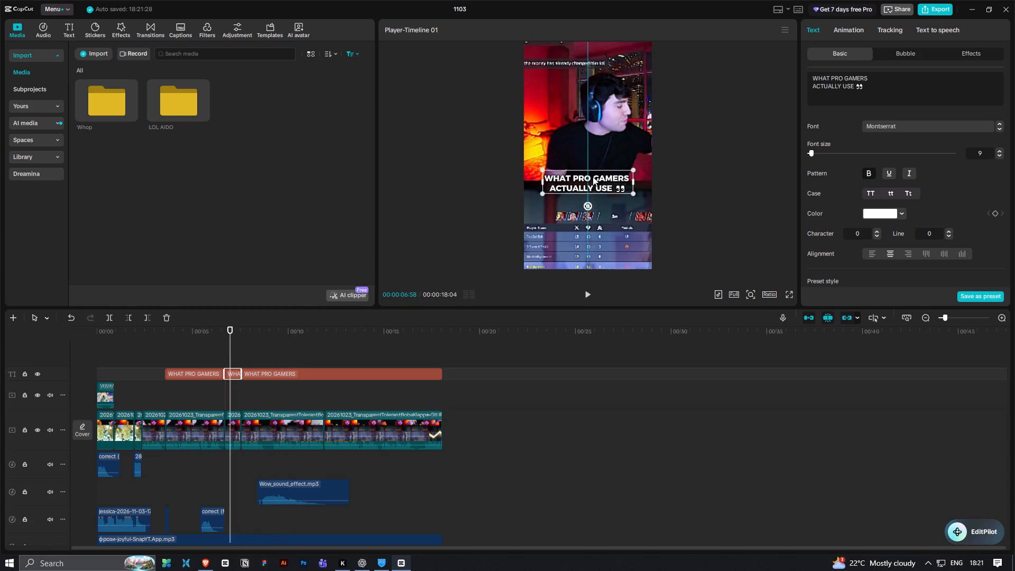
{"action": "left_click_drag", "start_coordinate": [593, 177], "coordinate": [594, 177]}
{"action": "key", "text": "Up"}
{"action": "key", "text": "Up"}
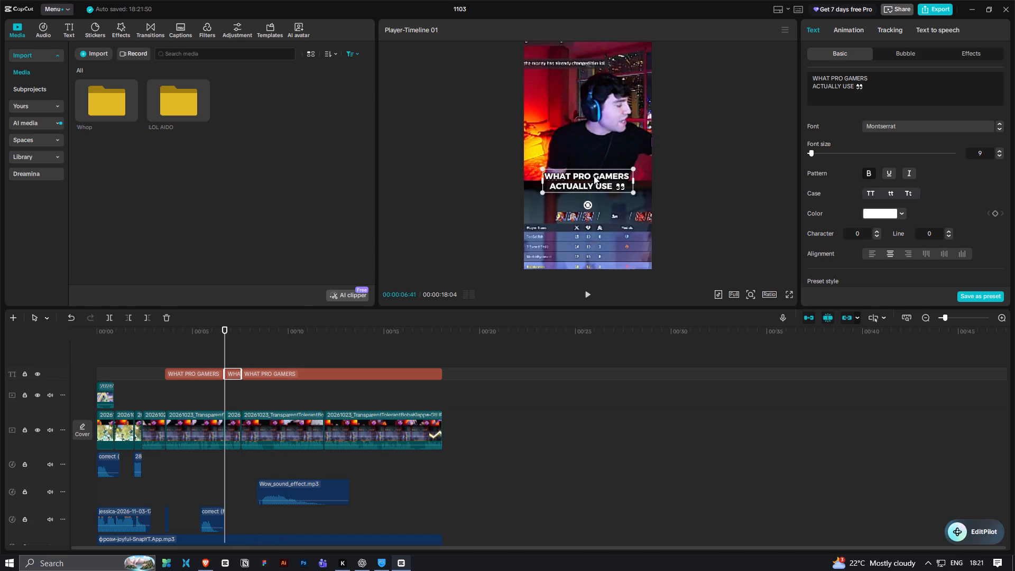
{"action": "left_click_drag", "start_coordinate": [227, 329], "coordinate": [233, 329]}
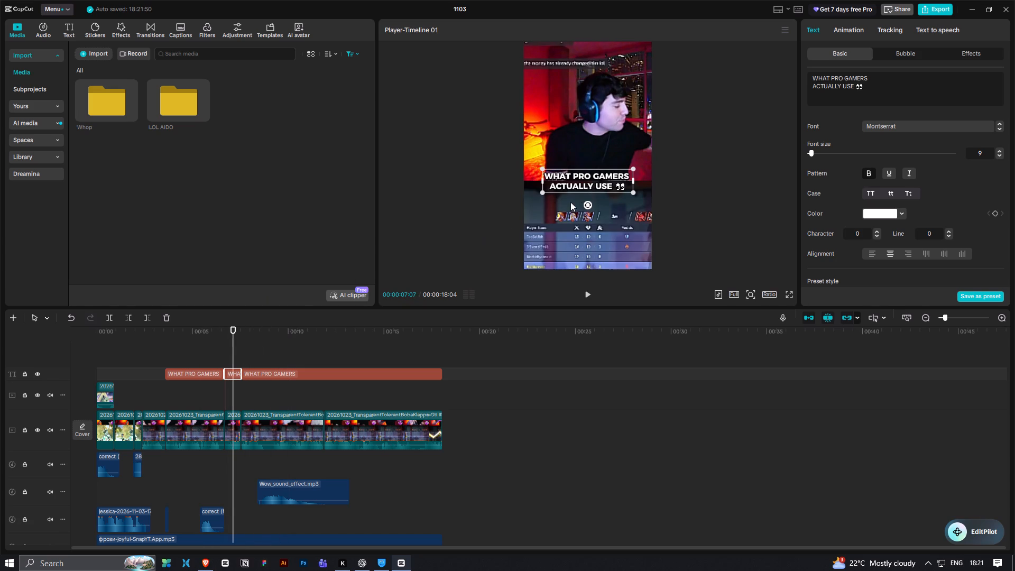
{"action": "left_click", "coordinate": [596, 181]}
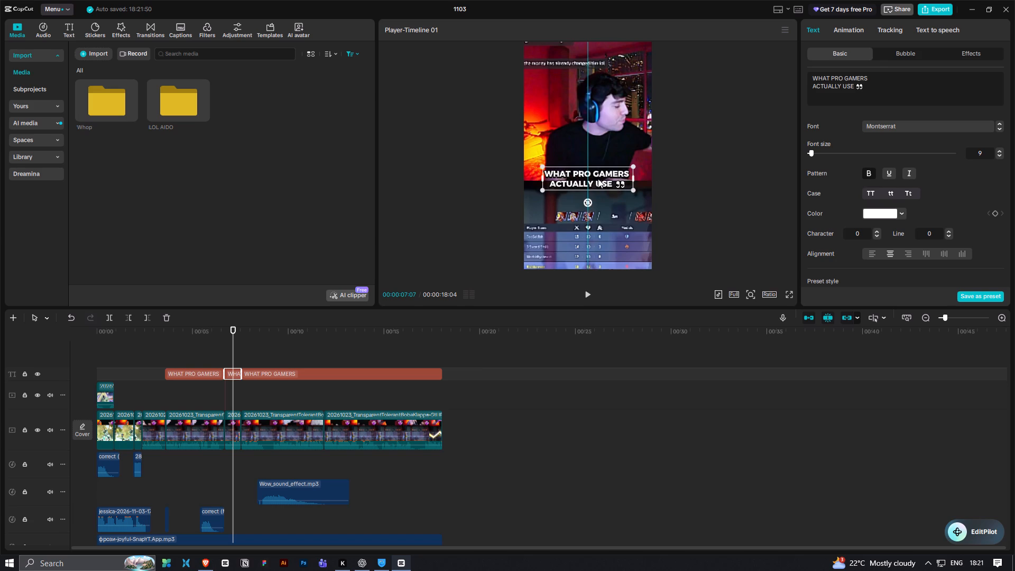
Nudge the first title segment's vertical position at about 6 s, keeping it centred horizontally.
{"action": "left_click_drag", "start_coordinate": [234, 329], "coordinate": [213, 356]}
{"action": "left_click", "coordinate": [209, 370]}
{"action": "left_click_drag", "start_coordinate": [581, 134], "coordinate": [583, 124]}
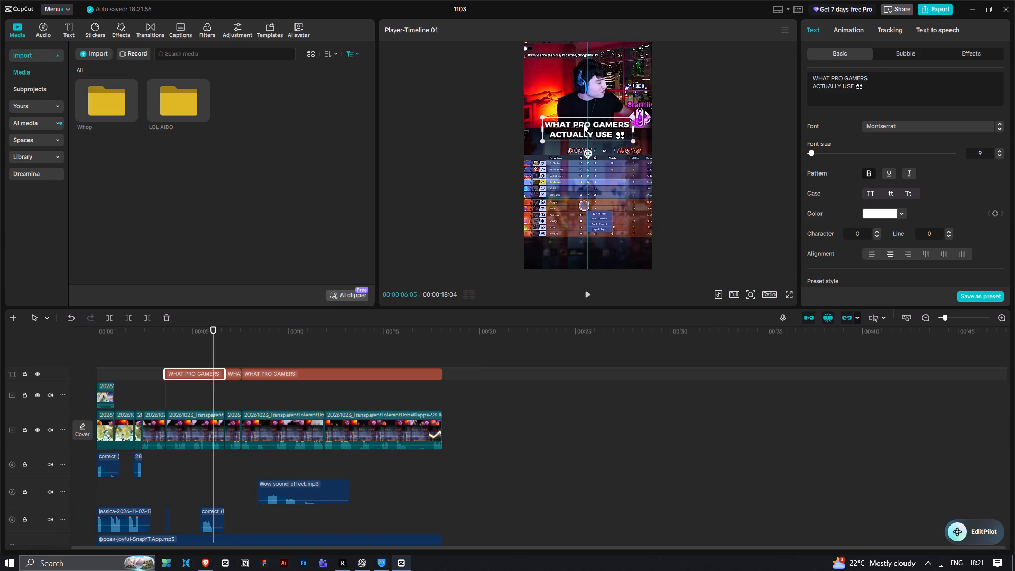
{"action": "left_click_drag", "start_coordinate": [583, 124], "coordinate": [583, 123]}
Play the video from about 3.6 s, including full screen, to check the title's placement across the shot changes.
{"action": "left_click", "coordinate": [171, 334]}
{"action": "key", "text": "space"}
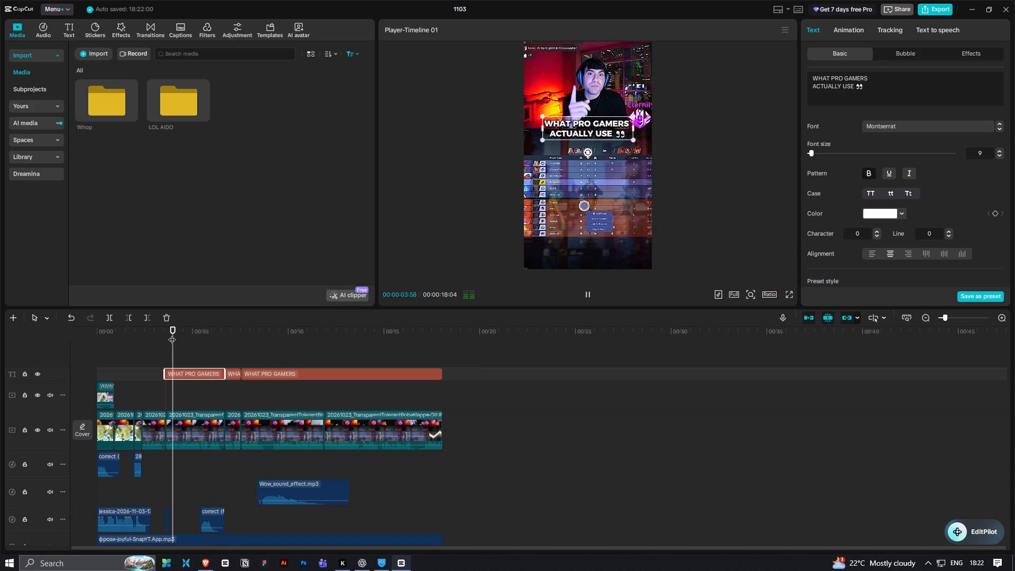
{"action": "left_click", "coordinate": [187, 340]}
{"action": "left_click", "coordinate": [187, 340]}
{"action": "left_click", "coordinate": [175, 350]}
{"action": "key", "text": "space"}
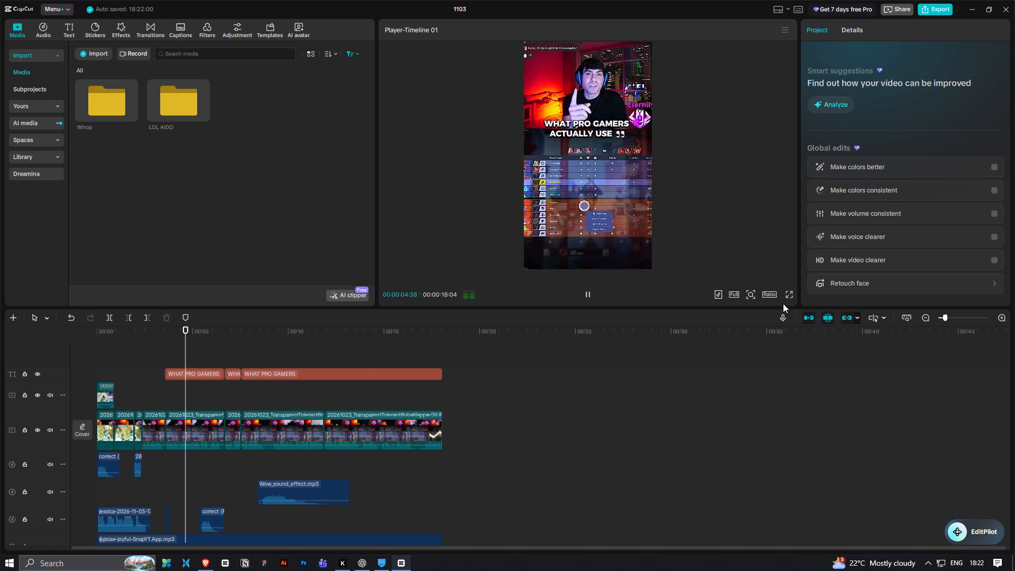
{"action": "left_click", "coordinate": [787, 294]}
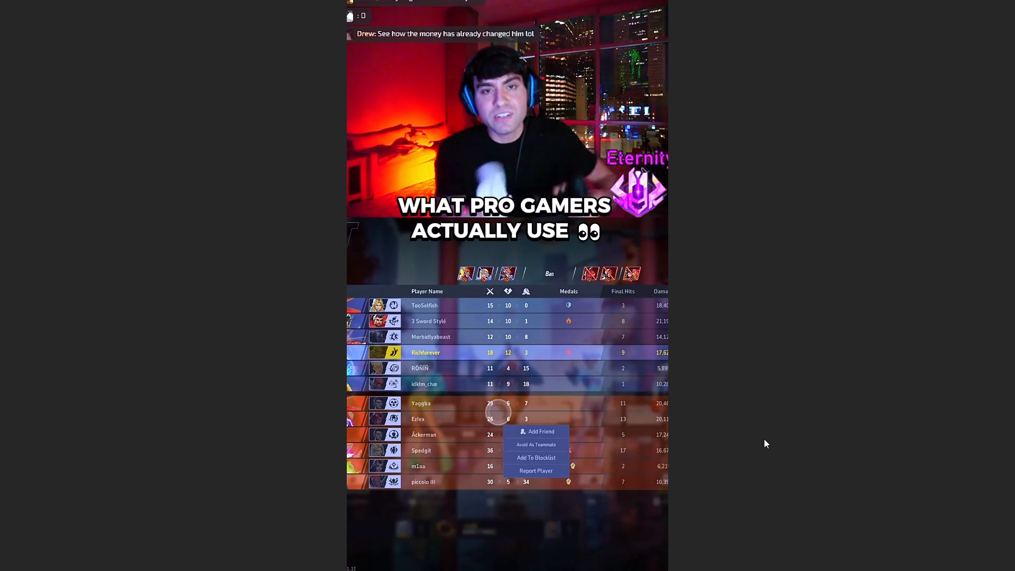
{"action": "key", "text": "Escape"}
{"action": "key", "text": "space"}
Fine-tune the middle title segment's vertical position in the zoomed-in shot at about 7 s.
{"action": "left_click", "coordinate": [233, 373]}
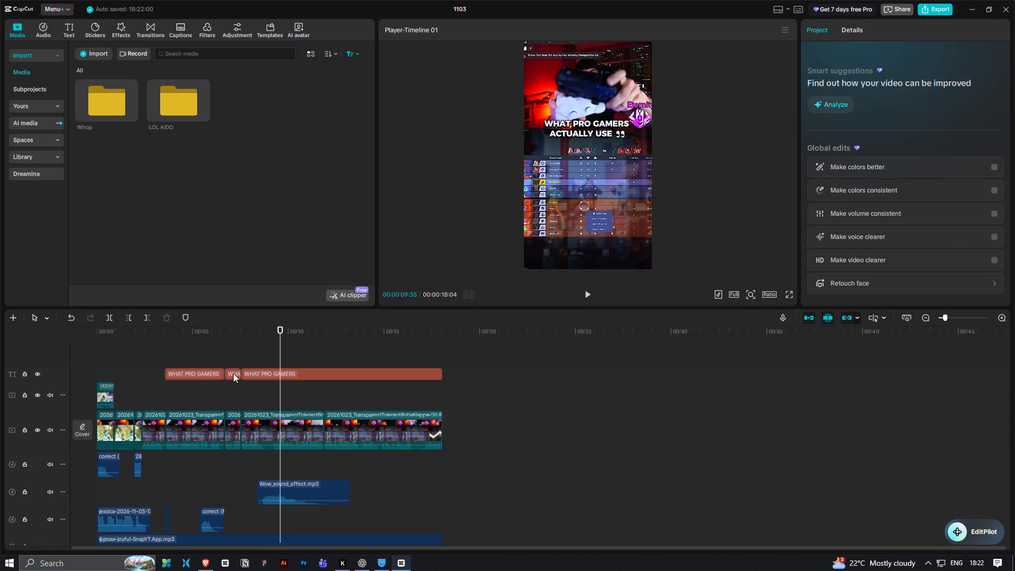
{"action": "left_click_drag", "start_coordinate": [276, 332], "coordinate": [230, 339]}
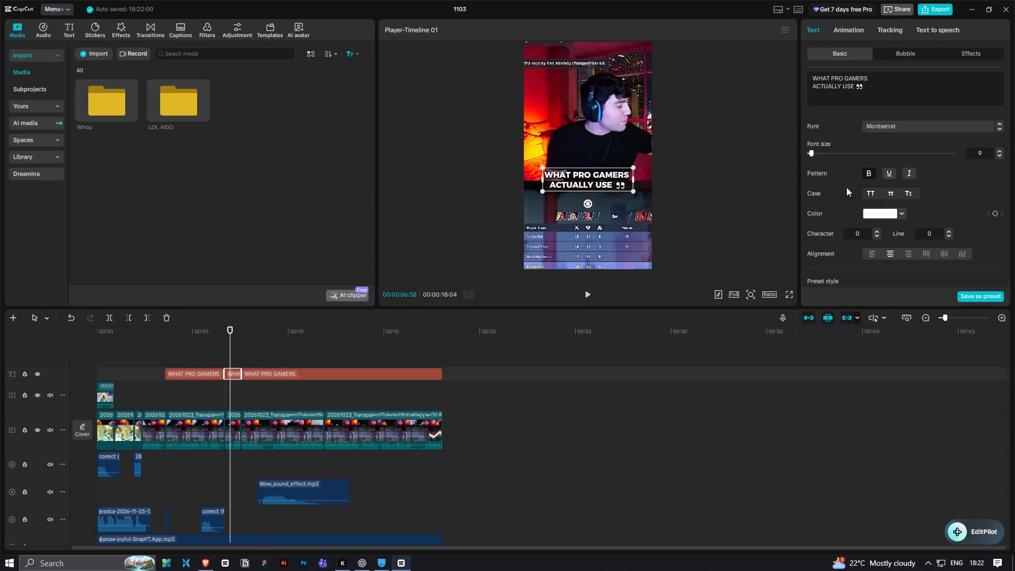
{"action": "scroll", "coordinate": [953, 180], "scroll_direction": "down", "scroll_amount": 5}
{"action": "scroll", "coordinate": [893, 184], "scroll_direction": "up", "scroll_amount": 13}
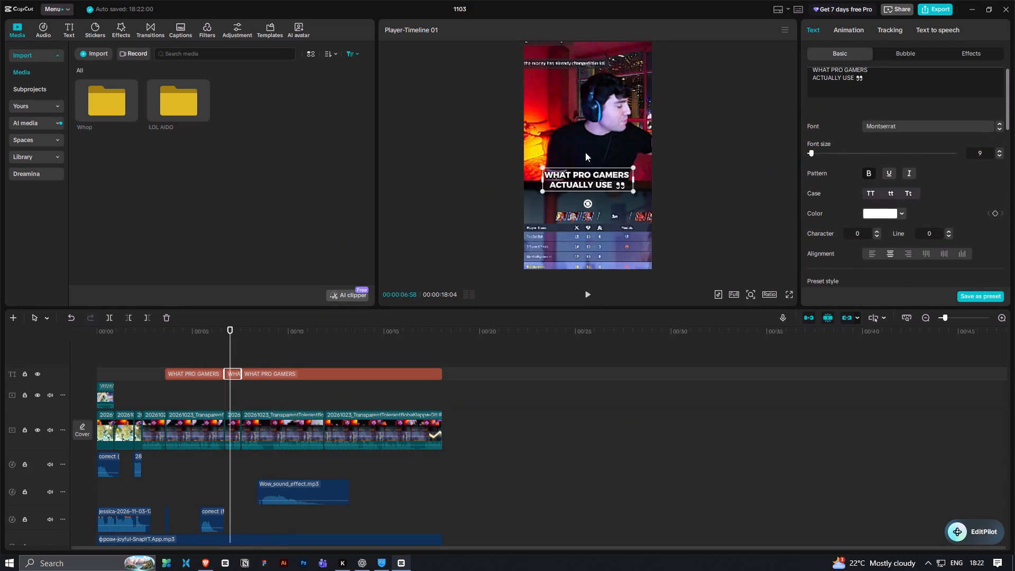
{"action": "left_click", "coordinate": [579, 181]}
{"action": "left_click", "coordinate": [584, 173]}
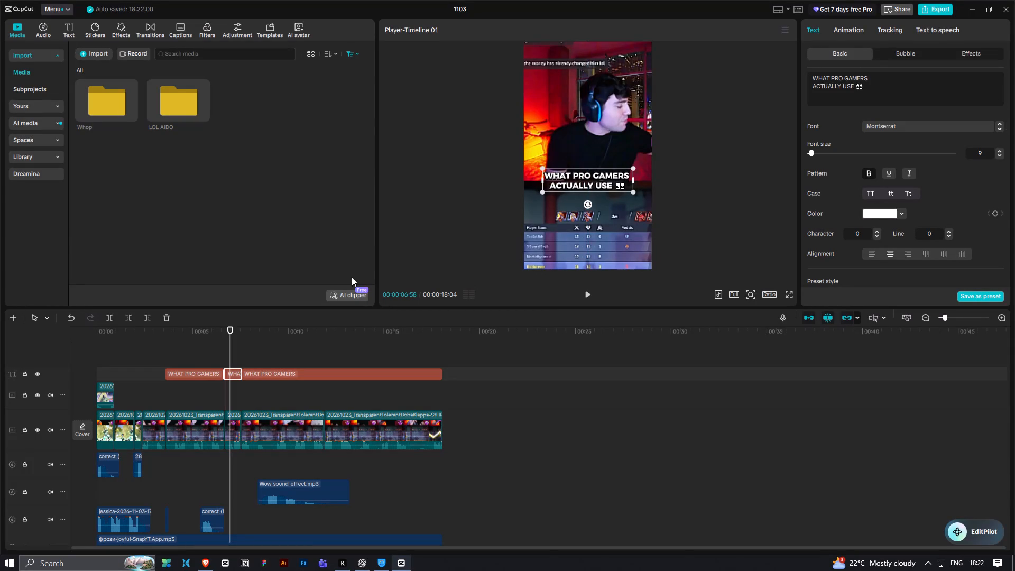
Check the title placement in the zoomed-in shot and the following shot in full screen and in a magnified preview.
{"action": "left_click", "coordinate": [785, 293]}
{"action": "scroll", "coordinate": [595, 197], "scroll_direction": "up", "scroll_amount": 7, "text": "ctrl"}
{"action": "scroll", "coordinate": [605, 233], "scroll_direction": "down", "scroll_amount": 3, "text": "ctrl"}
{"action": "left_click", "coordinate": [791, 297]}
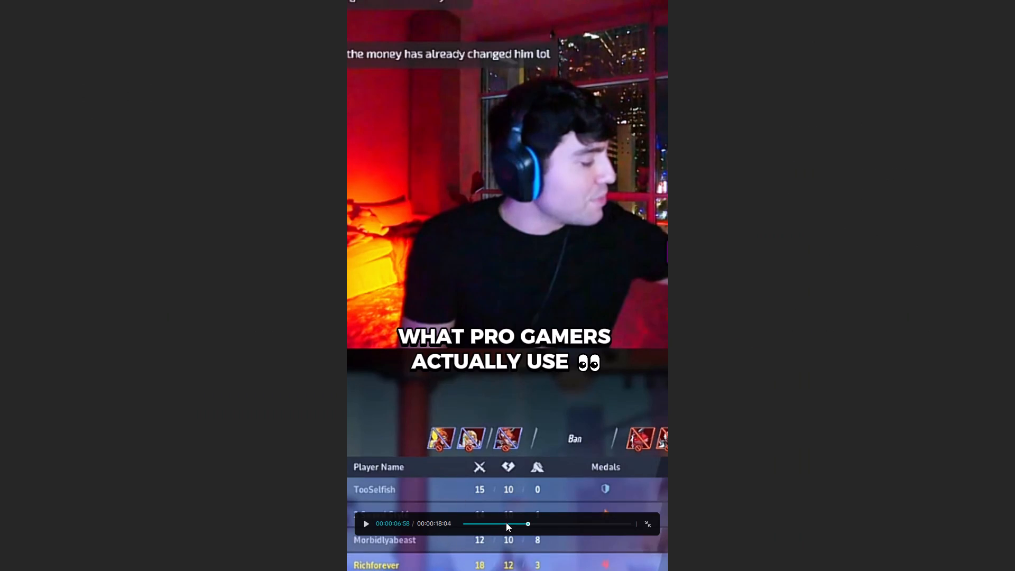
{"action": "left_click", "coordinate": [506, 522]}
{"action": "left_click", "coordinate": [367, 520]}
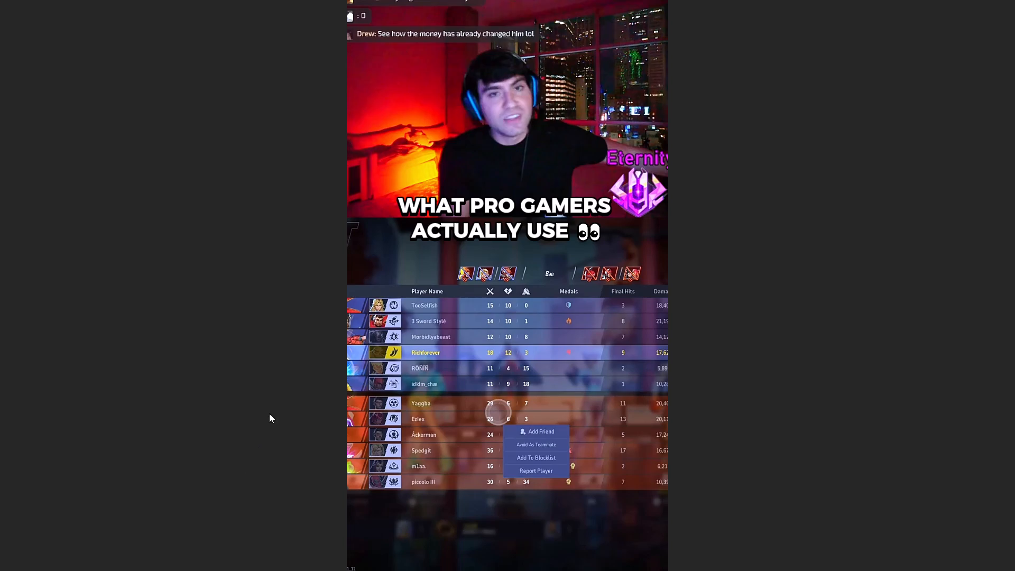
{"action": "key", "text": "Escape"}
{"action": "key", "text": "space"}
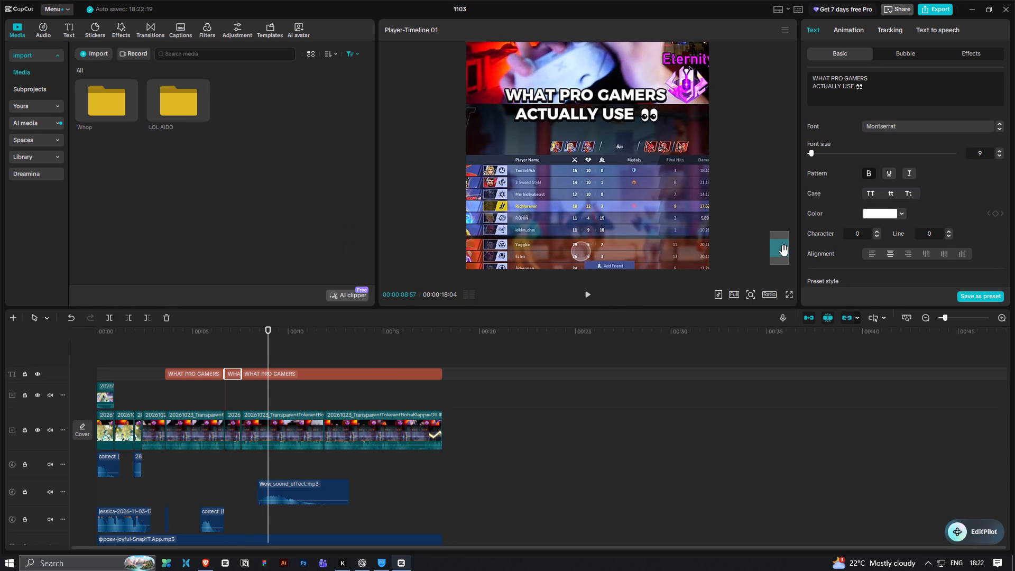
{"action": "scroll", "coordinate": [784, 251], "scroll_direction": "down", "scroll_amount": 4}
{"action": "scroll", "coordinate": [784, 251], "scroll_direction": "up", "scroll_amount": 2}
{"action": "left_click", "coordinate": [784, 251], "text": "ctrl"}
{"action": "scroll", "coordinate": [784, 251], "scroll_direction": "down", "scroll_amount": 1, "text": "ctrl"}
{"action": "triple_click", "coordinate": [784, 251], "text": "ctrl"}
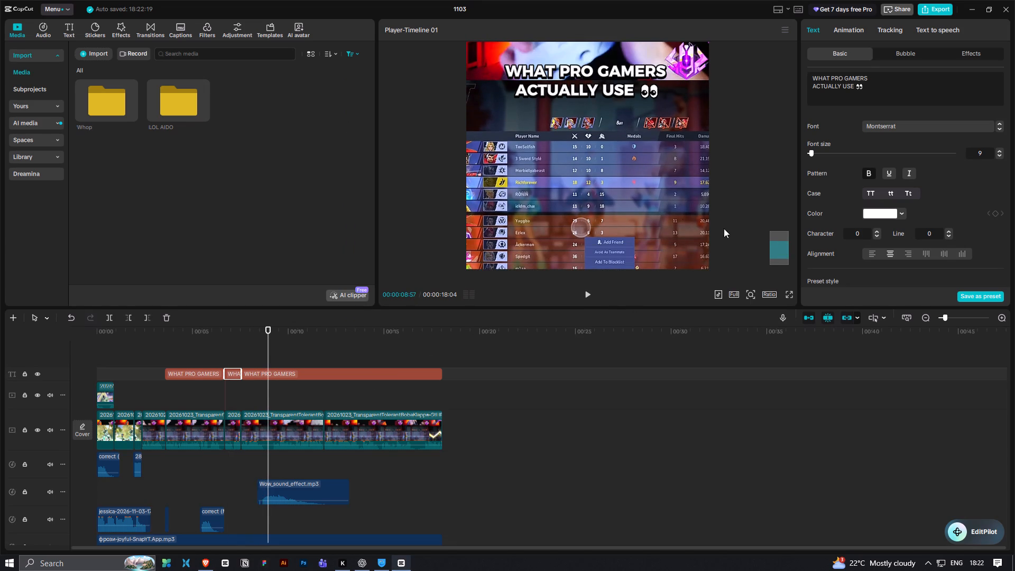
{"action": "scroll", "coordinate": [673, 217], "scroll_direction": "down", "scroll_amount": 5, "text": "ctrl"}
{"action": "scroll", "coordinate": [673, 217], "scroll_direction": "up", "scroll_amount": 1, "text": "ctrl"}
Play the video from the start to review the edit through to the zoomed-in title shot.
{"action": "left_click_drag", "start_coordinate": [192, 345], "coordinate": [121, 354]}
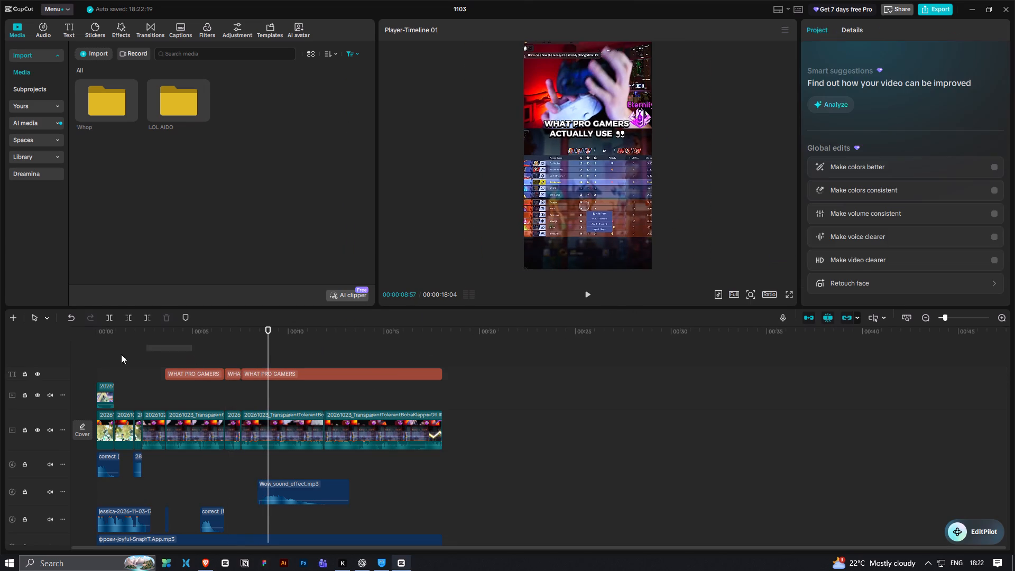
{"action": "left_click_drag", "start_coordinate": [121, 354], "coordinate": [119, 356]}
{"action": "left_click_drag", "start_coordinate": [135, 331], "coordinate": [81, 345]}
{"action": "key", "text": "space"}
{"action": "scroll", "coordinate": [131, 343], "scroll_direction": "down", "scroll_amount": 6, "text": "ctrl"}
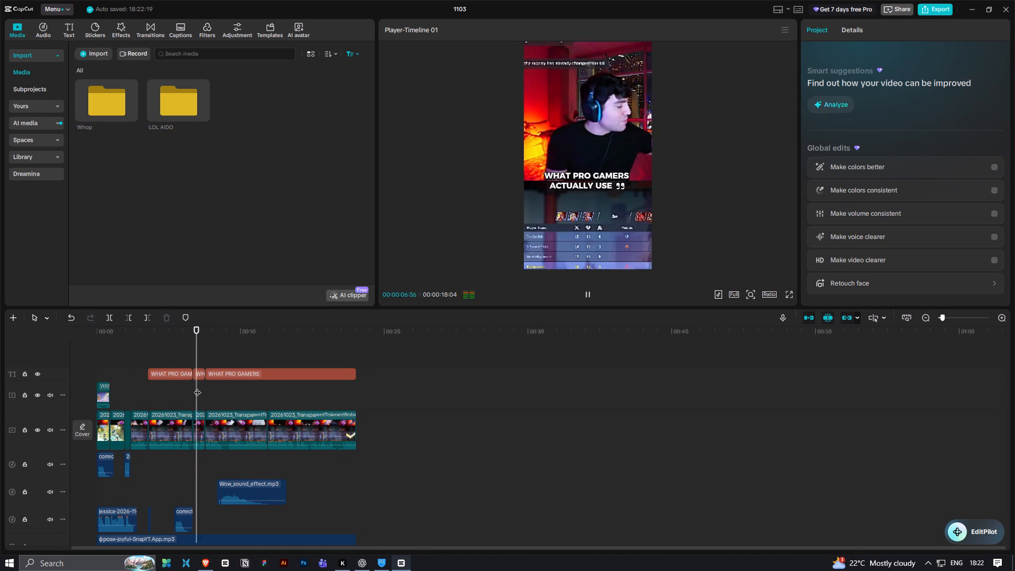
{"action": "scroll", "coordinate": [167, 400], "scroll_direction": "up", "scroll_amount": 9, "text": "ctrl"}
{"action": "key", "text": "space"}
Select every clip on the timeline and combine them into one compound clip.
{"action": "left_click_drag", "start_coordinate": [158, 336], "coordinate": [21, 358]}
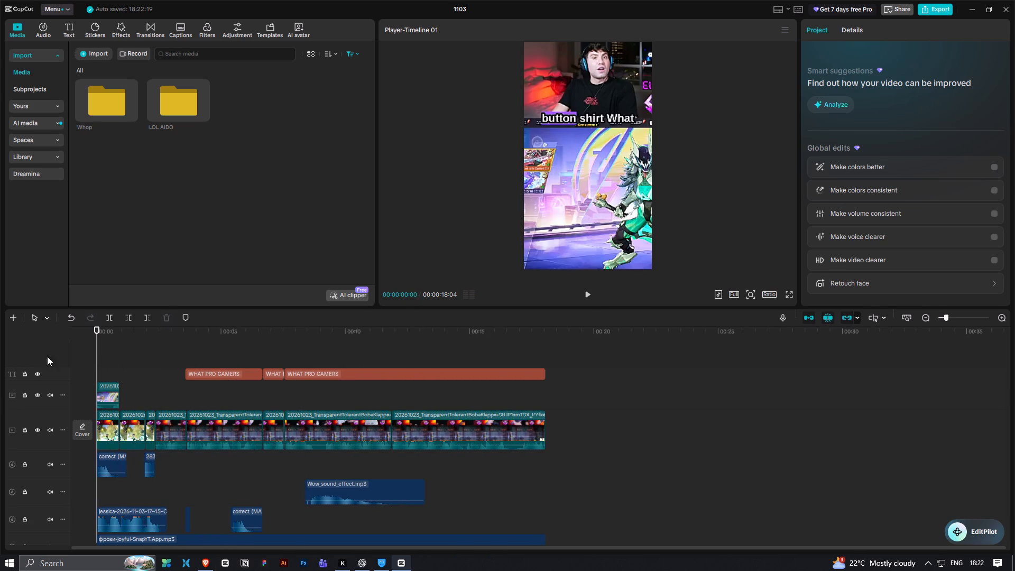
{"action": "key", "text": "ctrl+a"}
{"action": "right_click", "coordinate": [218, 427]}
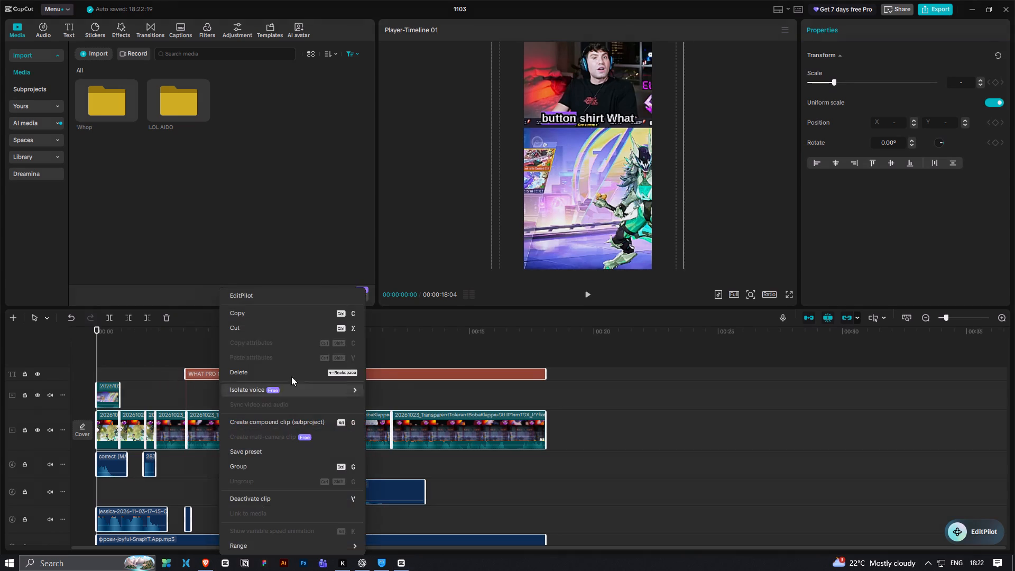
{"action": "left_click", "coordinate": [297, 425]}
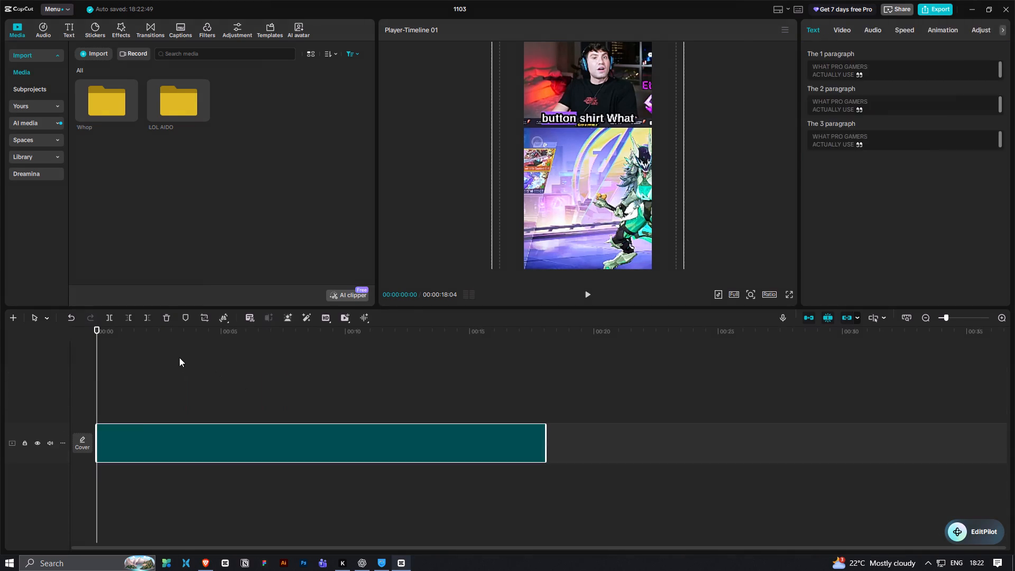
{"action": "left_click", "coordinate": [179, 357]}
Return to the start of the video and search the video effects library for "shake".
{"action": "left_click_drag", "start_coordinate": [140, 336], "coordinate": [71, 344]}
{"action": "left_click", "coordinate": [119, 33]}
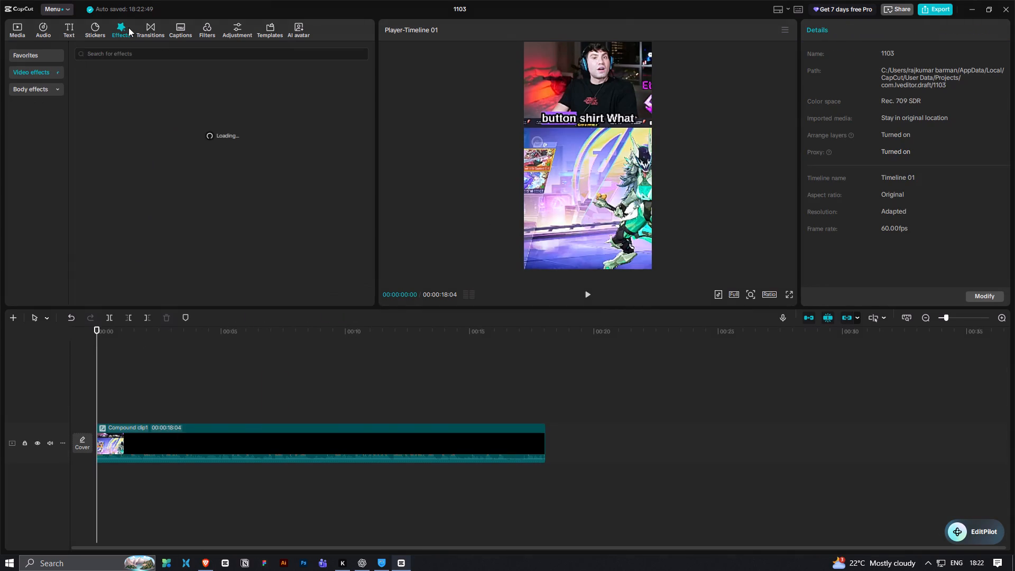
{"action": "left_click", "coordinate": [163, 55]}
{"action": "type", "text": "shake\\"}
{"action": "key", "text": "BackSpace"}
{"action": "key", "text": "Return"}
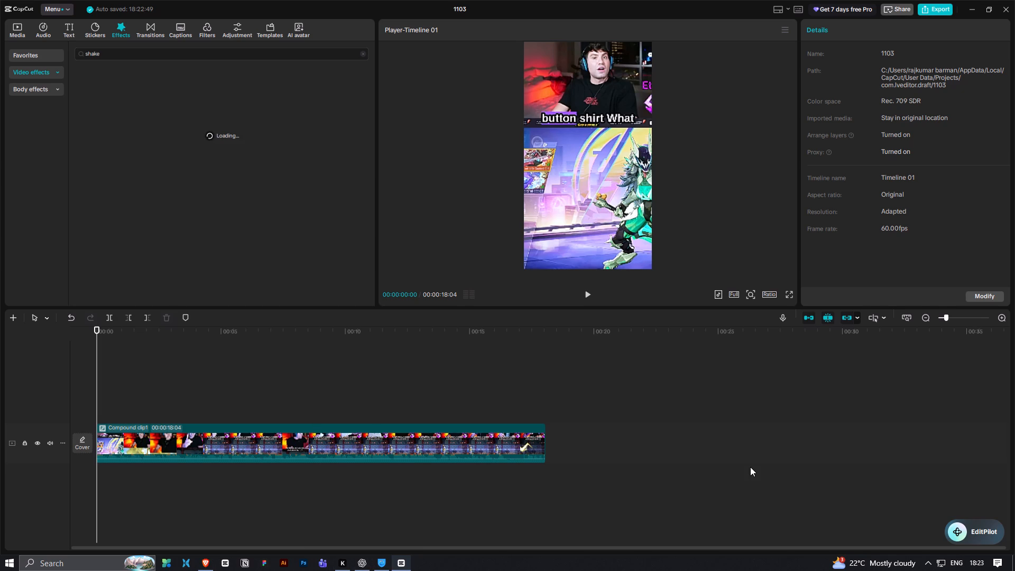
{"action": "left_click", "coordinate": [972, 524]}
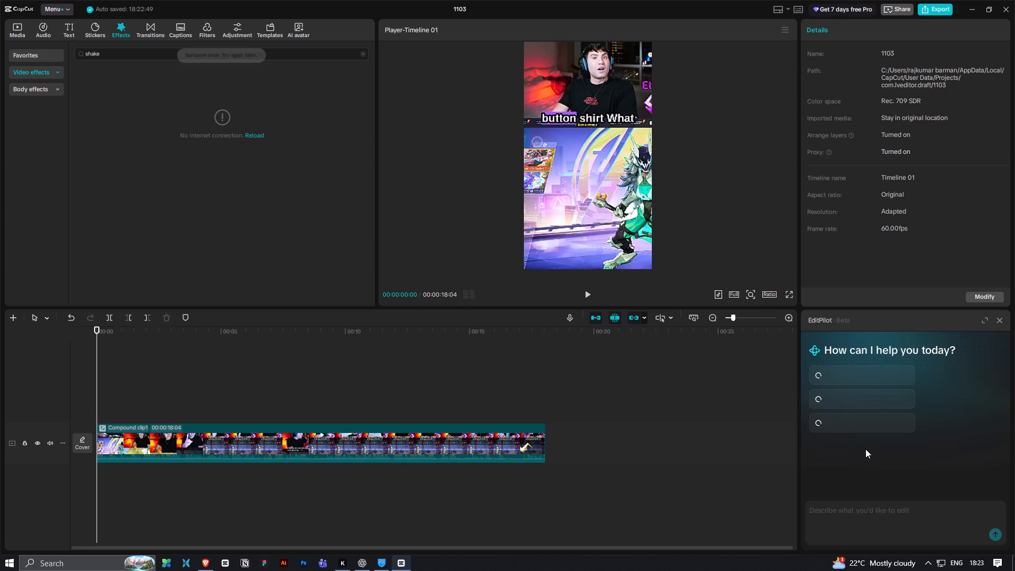
Close the EditPilot assistant panel.
{"action": "left_click", "coordinate": [1010, 323]}
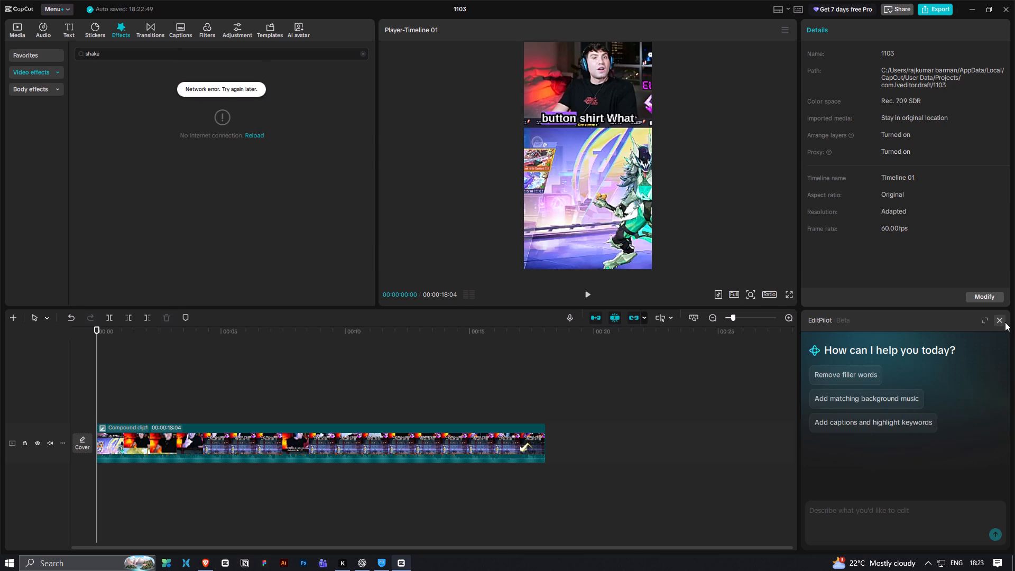
{"action": "left_click", "coordinate": [1005, 322]}
Reload the "shake" effects search and check the Hotspot Shield VPN and the background apps for the connection problem.
{"action": "left_click", "coordinate": [253, 134]}
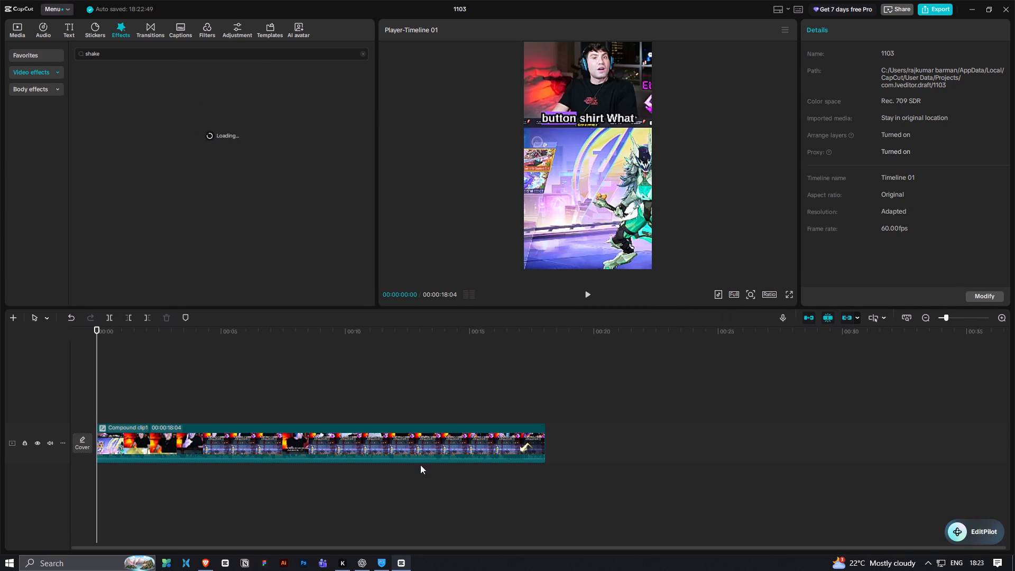
{"action": "left_click", "coordinate": [383, 562]}
{"action": "left_click", "coordinate": [383, 562]}
{"action": "left_click", "coordinate": [928, 566]}
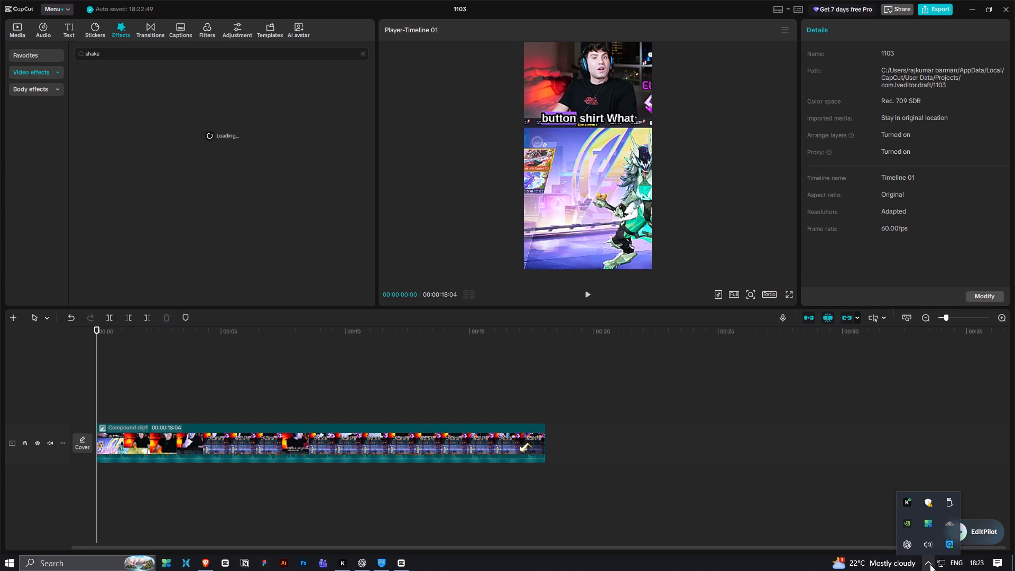
{"action": "left_click", "coordinate": [930, 564]}
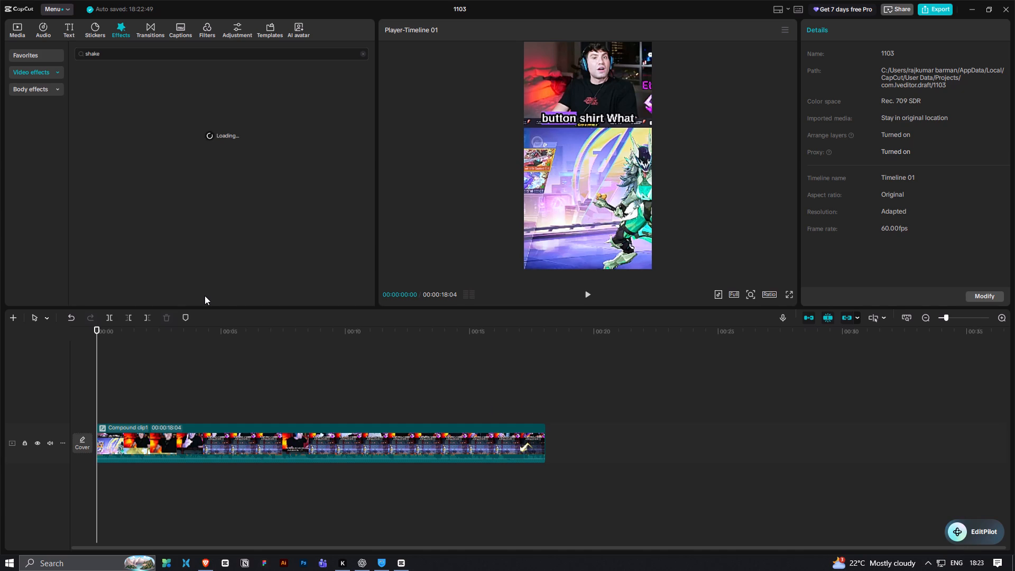
Clear the "shake" search from the video effects library and reload the full effects list.
{"action": "left_click", "coordinate": [144, 30]}
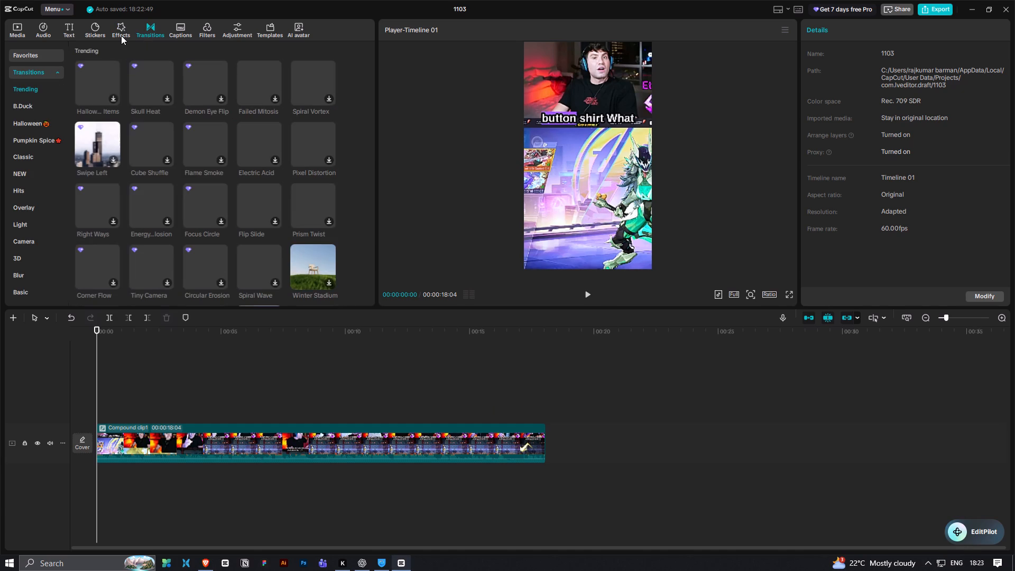
{"action": "left_click", "coordinate": [121, 34]}
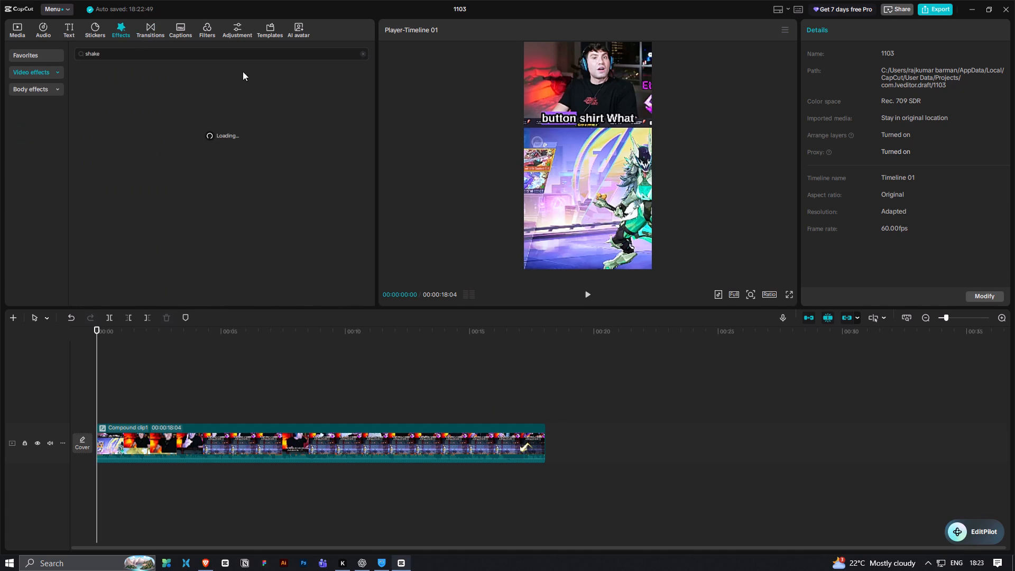
{"action": "left_click", "coordinate": [360, 51]}
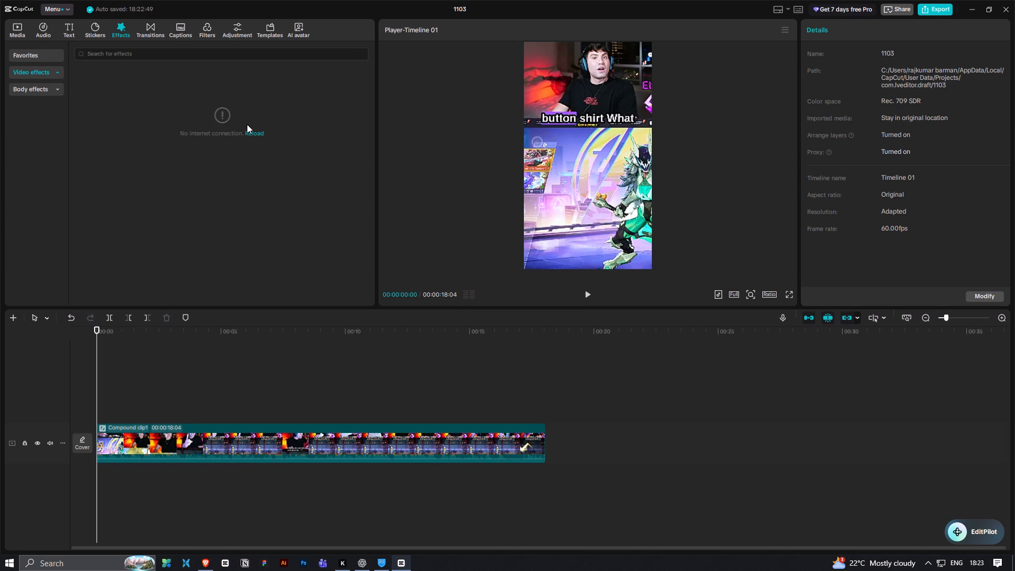
{"action": "left_click", "coordinate": [248, 130]}
{"action": "left_click", "coordinate": [252, 133]}
Open the compound clip to work on its individual video and audio clips.
{"action": "double_click", "coordinate": [313, 453]}
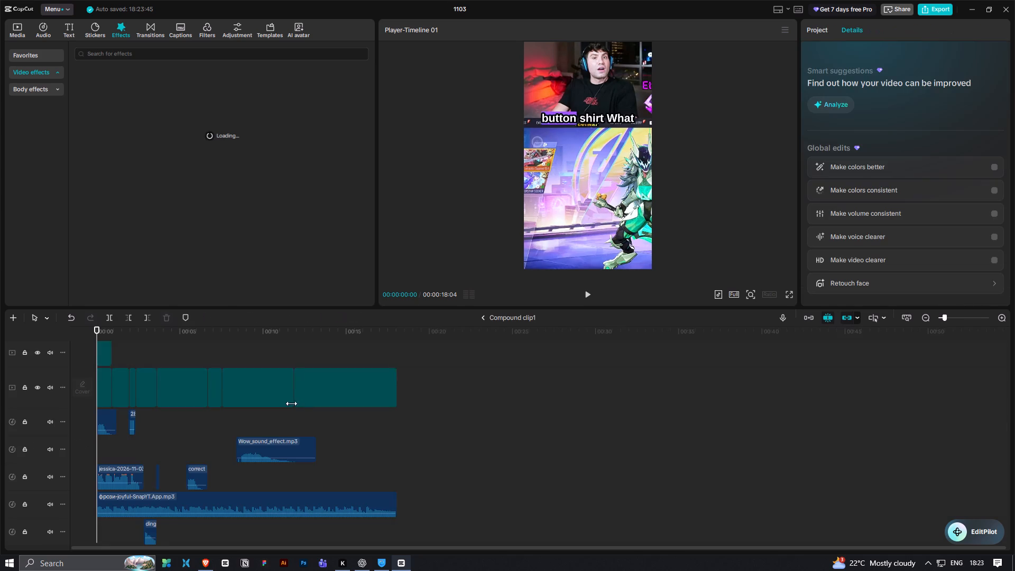
{"action": "scroll", "coordinate": [264, 411], "scroll_direction": "up", "scroll_amount": 13, "text": "ctrl"}
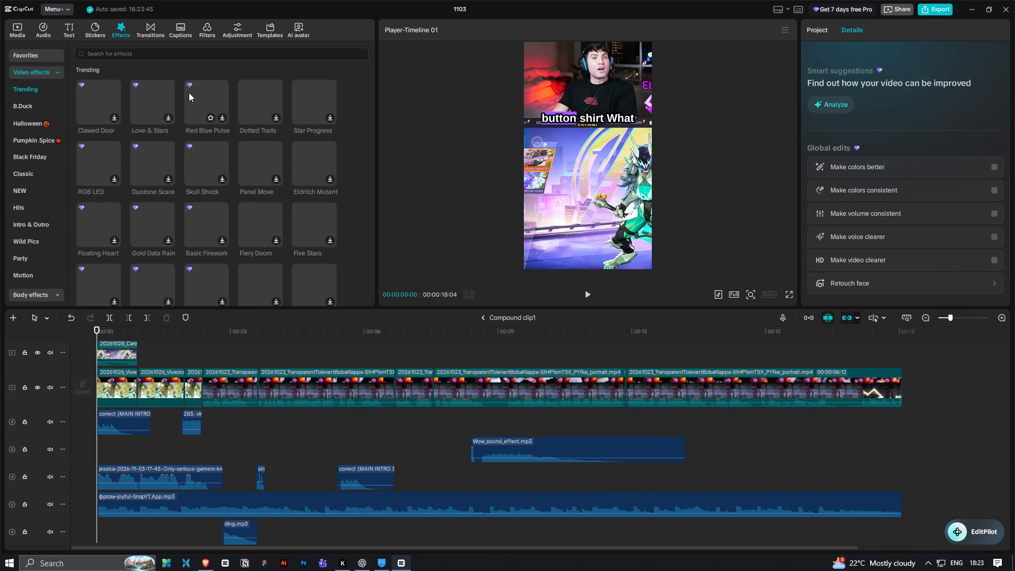
Open the effects search for a new query.
{"action": "left_click", "coordinate": [175, 51]}
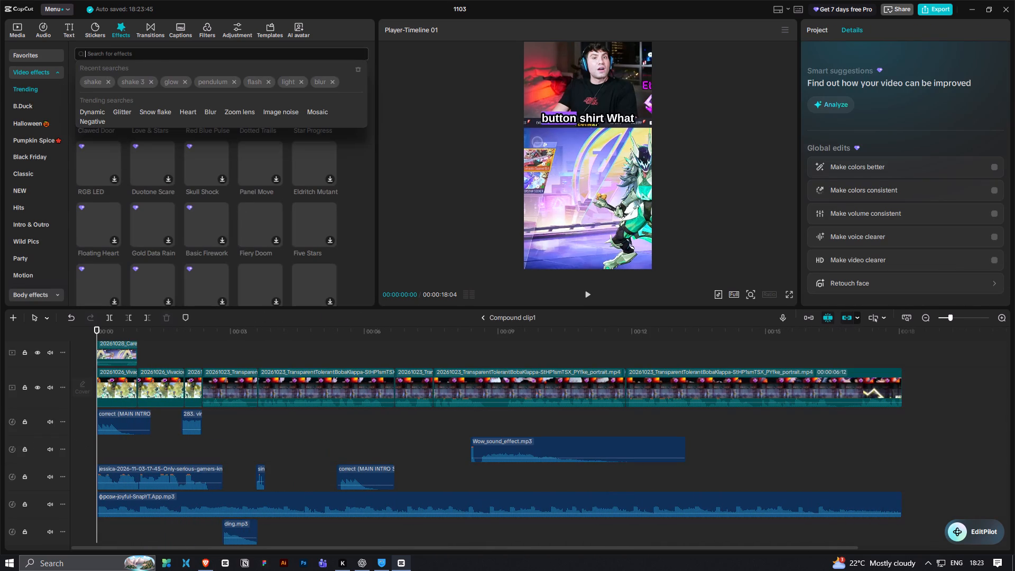
Search the video effects library again for "shake", reusing the recent search.
{"action": "left_click", "coordinate": [95, 79]}
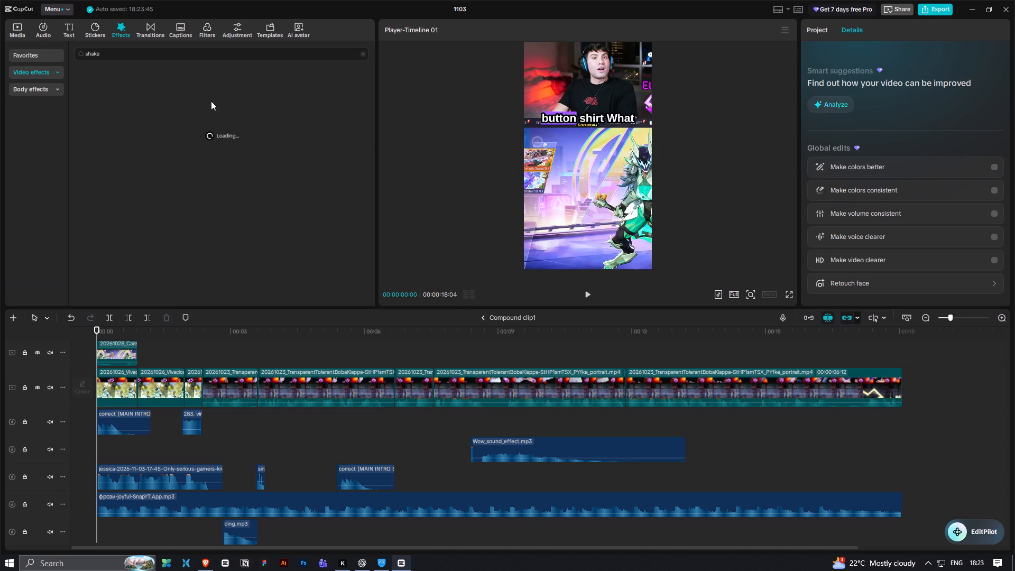
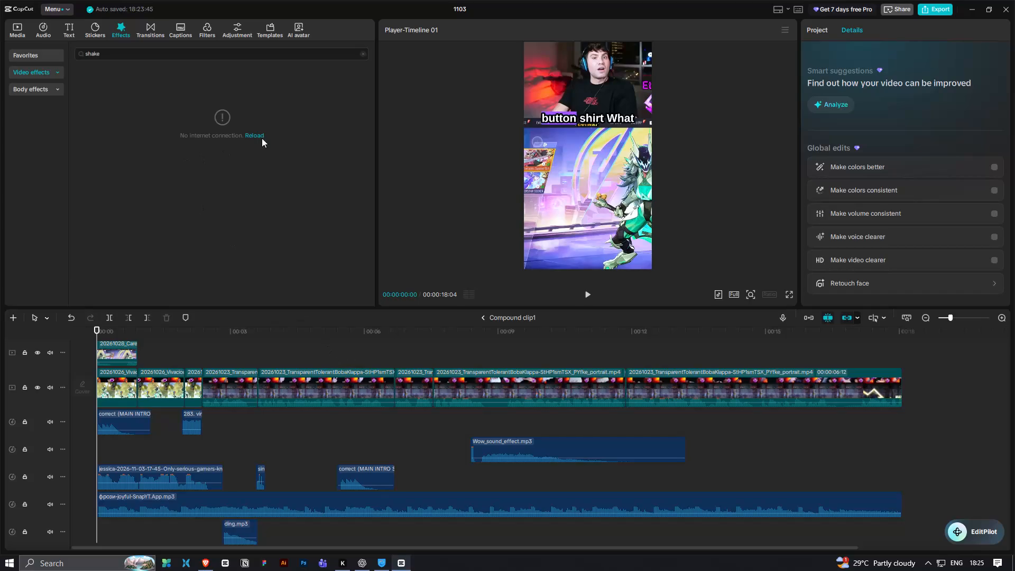
Reload the "shake" video effects search results.
{"action": "left_click", "coordinate": [255, 131]}
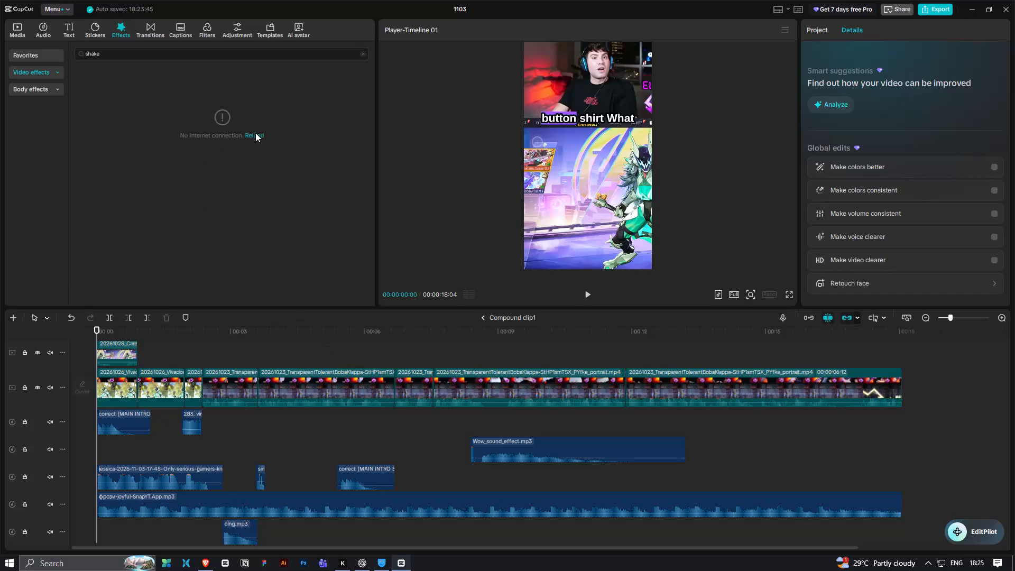
{"action": "left_click", "coordinate": [255, 134]}
Switch to Hotspot Shield to check the VPN connection and return to the CapCut project.
{"action": "left_click", "coordinate": [384, 565]}
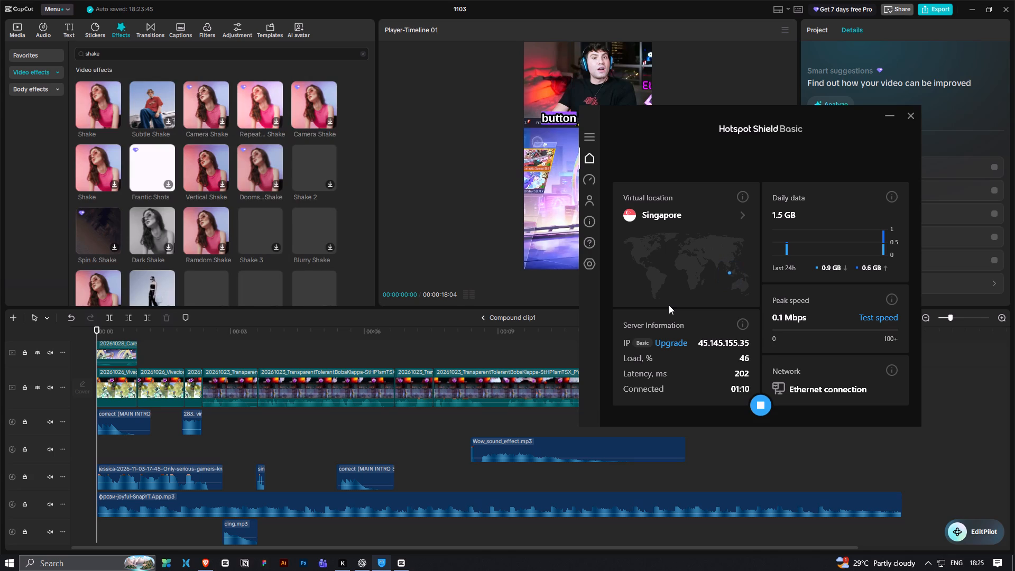
{"action": "left_click", "coordinate": [375, 326]}
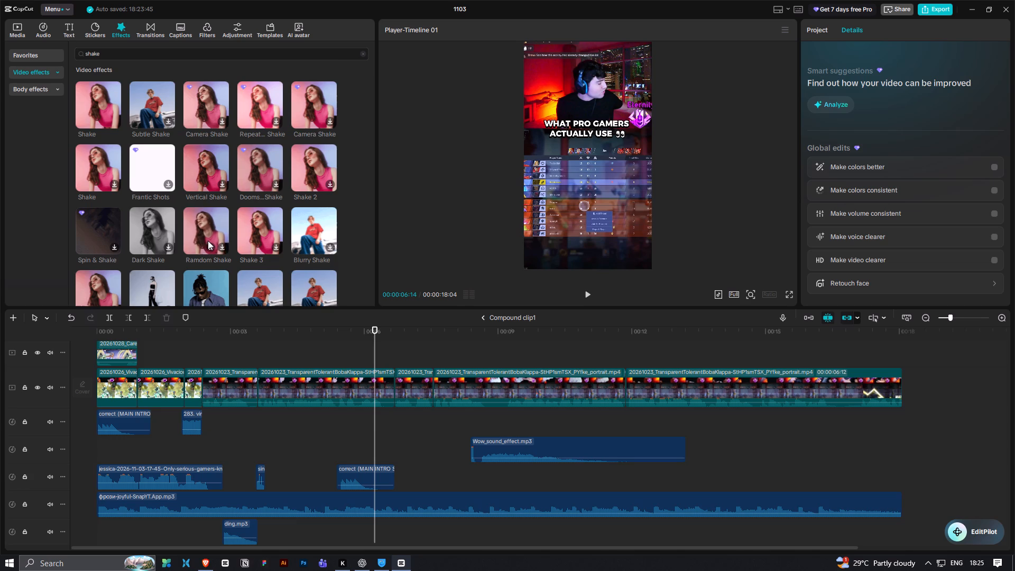
Add the "Repeat... Shake" video effect on a new track above the clips, starting just before the 2-second point.
{"action": "scroll", "coordinate": [208, 241], "scroll_direction": "down", "scroll_amount": 2}
{"action": "scroll", "coordinate": [102, 206], "scroll_direction": "up", "scroll_amount": 2}
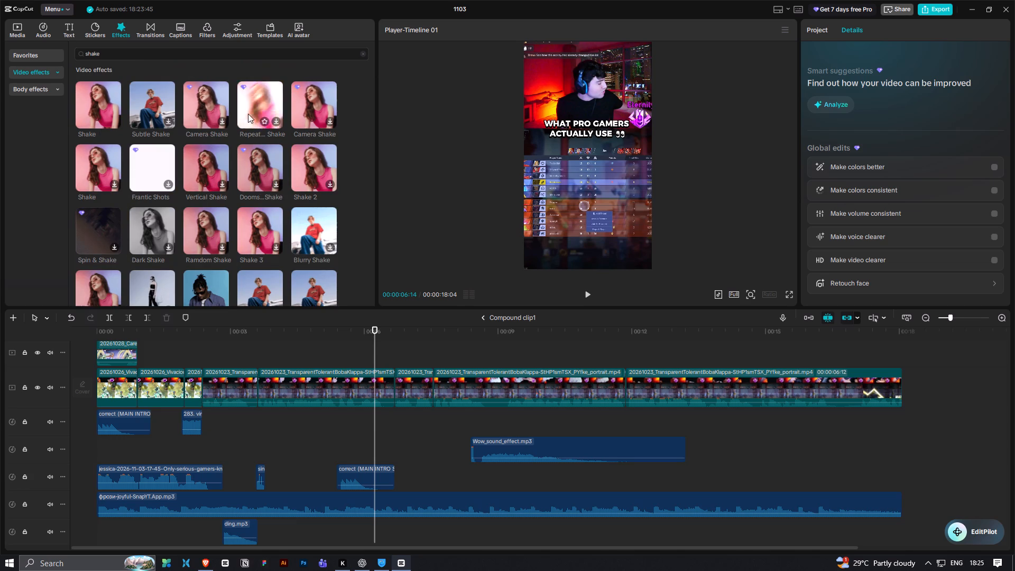
{"action": "left_click_drag", "start_coordinate": [249, 114], "coordinate": [186, 334]}
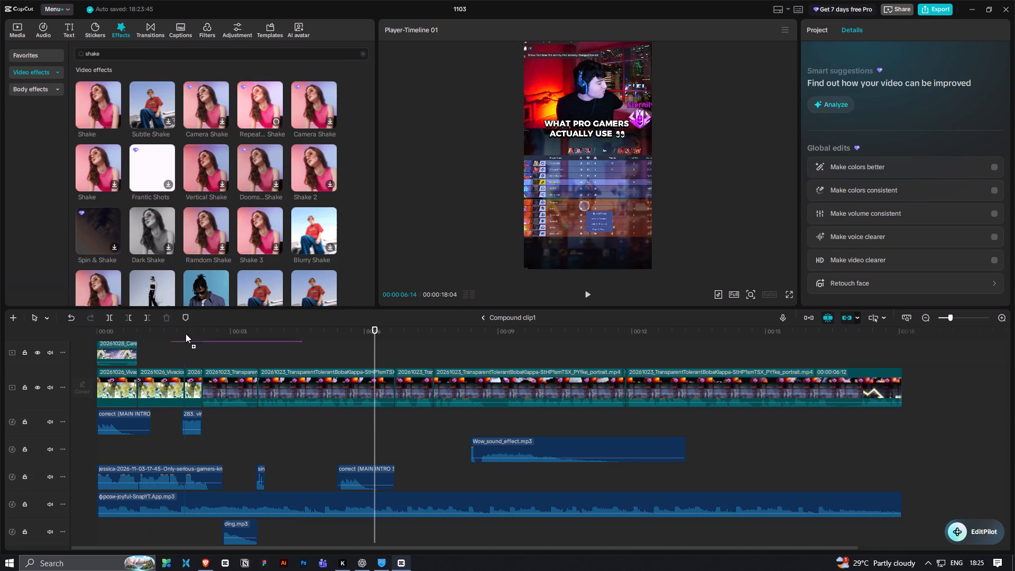
Return to the main timeline and add the Repeated Shake effect above the compound clip at the video's start.
{"action": "left_click_drag", "start_coordinate": [186, 334], "coordinate": [254, 117]}
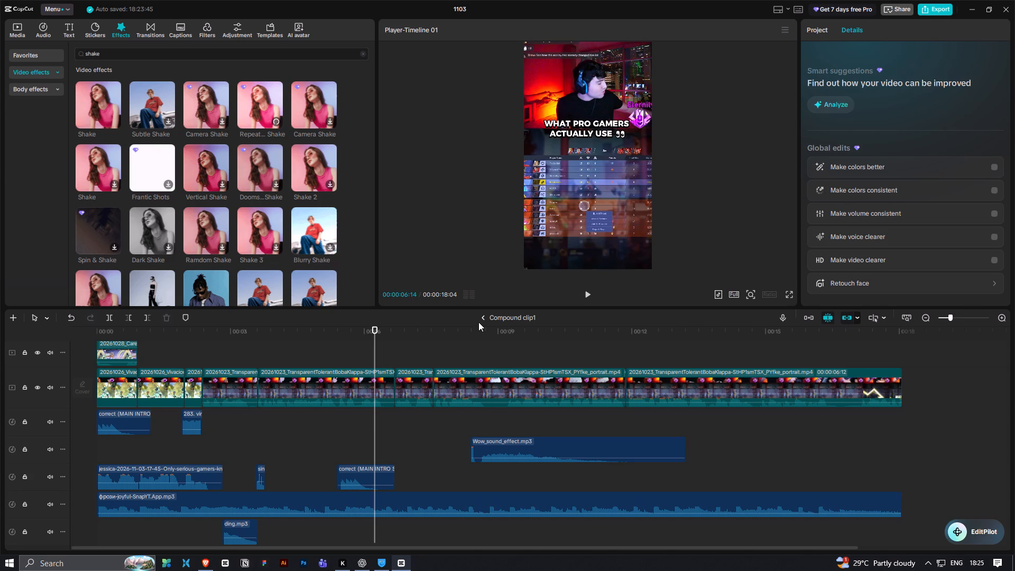
{"action": "left_click", "coordinate": [483, 318]}
{"action": "left_click_drag", "start_coordinate": [266, 108], "coordinate": [260, 130]}
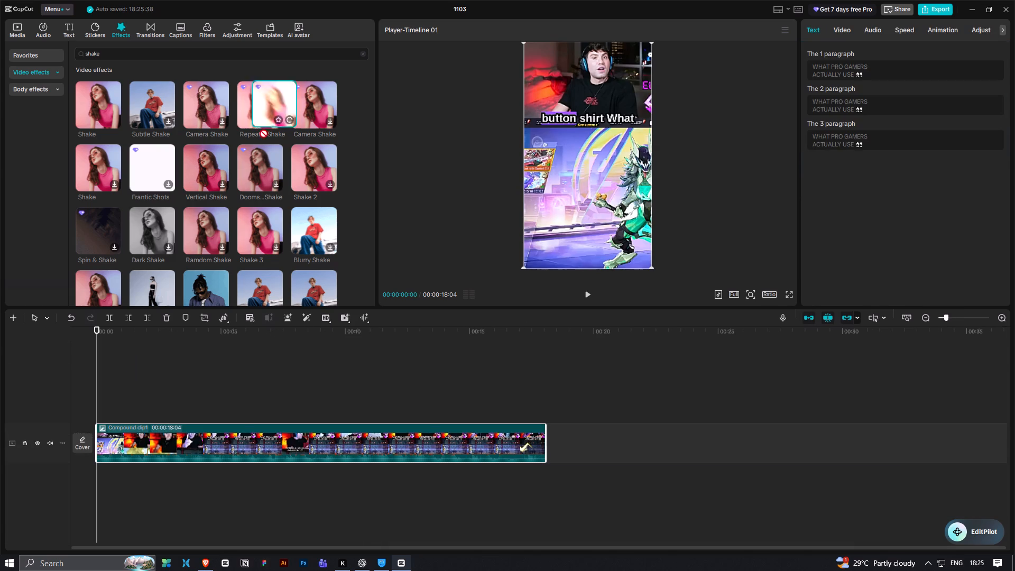
{"action": "left_click_drag", "start_coordinate": [260, 130], "coordinate": [77, 410]}
{"action": "scroll", "coordinate": [154, 438], "scroll_direction": "up", "scroll_amount": 20, "text": "ctrl"}
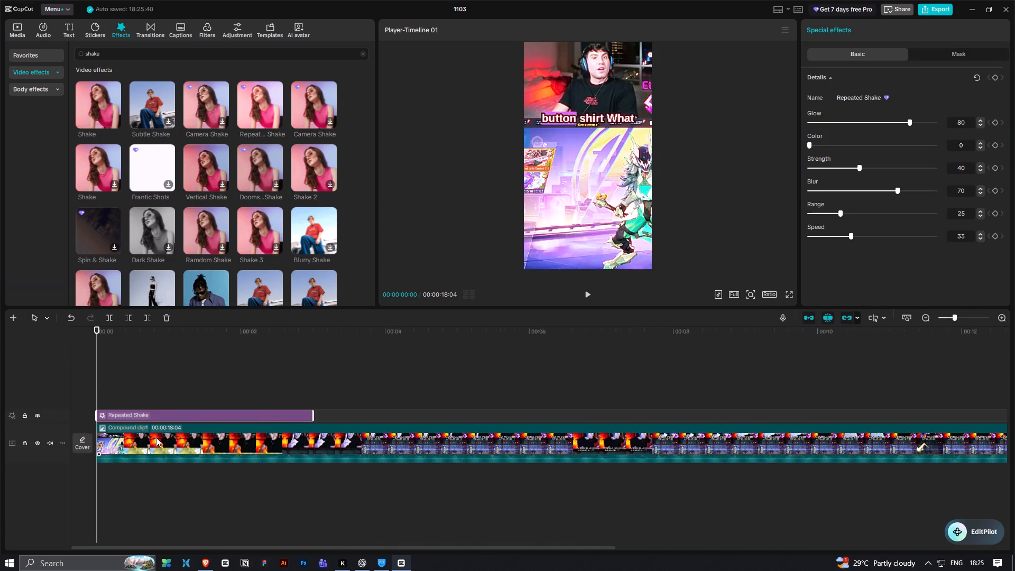
{"action": "scroll", "coordinate": [156, 437], "scroll_direction": "up", "scroll_amount": 1, "text": "ctrl"}
{"action": "key", "text": "space"}
{"action": "key", "text": "space"}
Trim the end of the Repeated Shake effect to a burst of a few frames at the video's start, previewing the length.
{"action": "left_click_drag", "start_coordinate": [358, 413], "coordinate": [133, 414]}
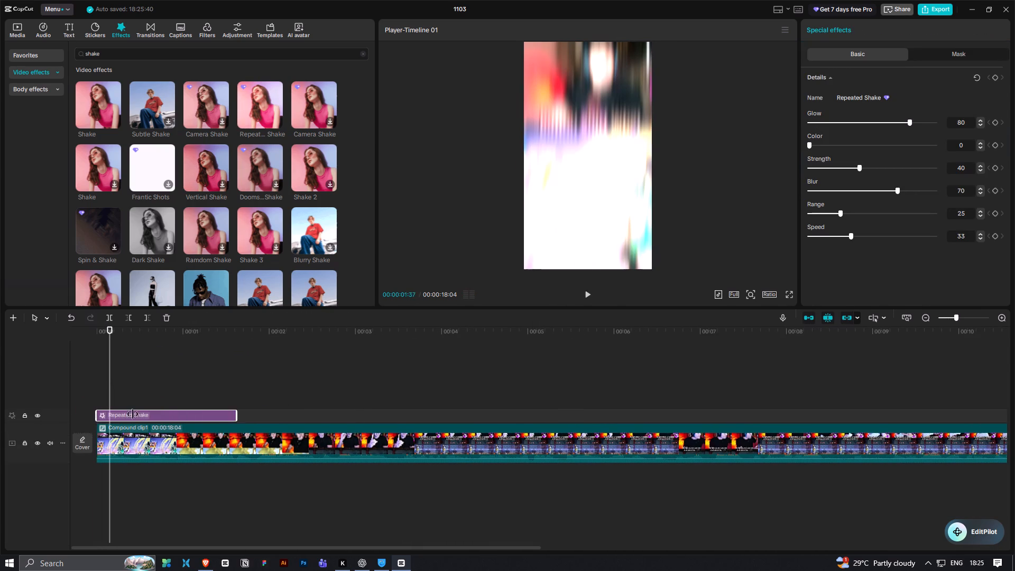
{"action": "left_click_drag", "start_coordinate": [133, 414], "coordinate": [108, 417]}
{"action": "left_click_drag", "start_coordinate": [107, 338], "coordinate": [83, 348]}
{"action": "key", "text": "space"}
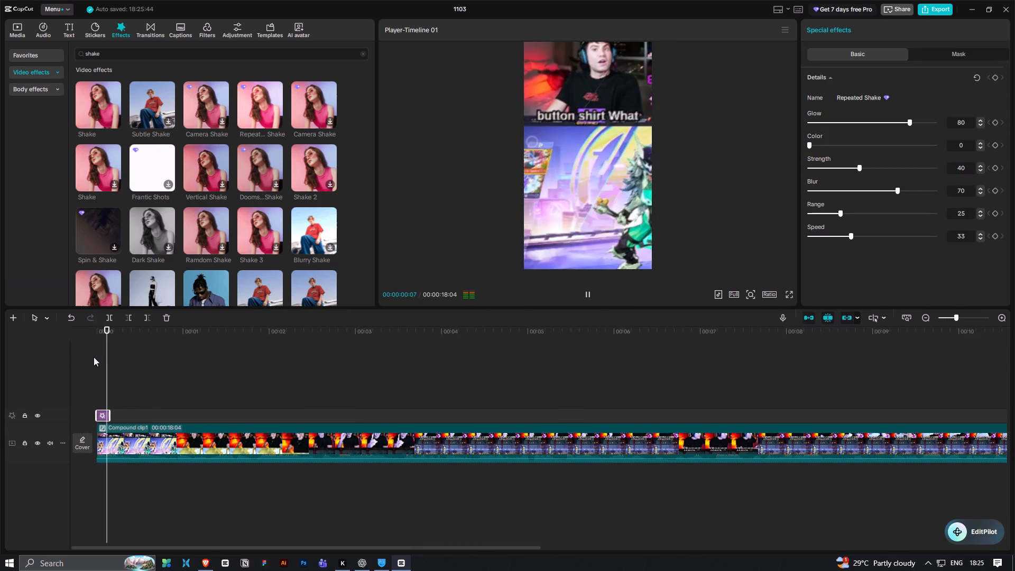
{"action": "key", "text": "space"}
{"action": "scroll", "coordinate": [120, 406], "scroll_direction": "up", "scroll_amount": 13, "text": "ctrl"}
{"action": "left_click_drag", "start_coordinate": [122, 415], "coordinate": [112, 420]}
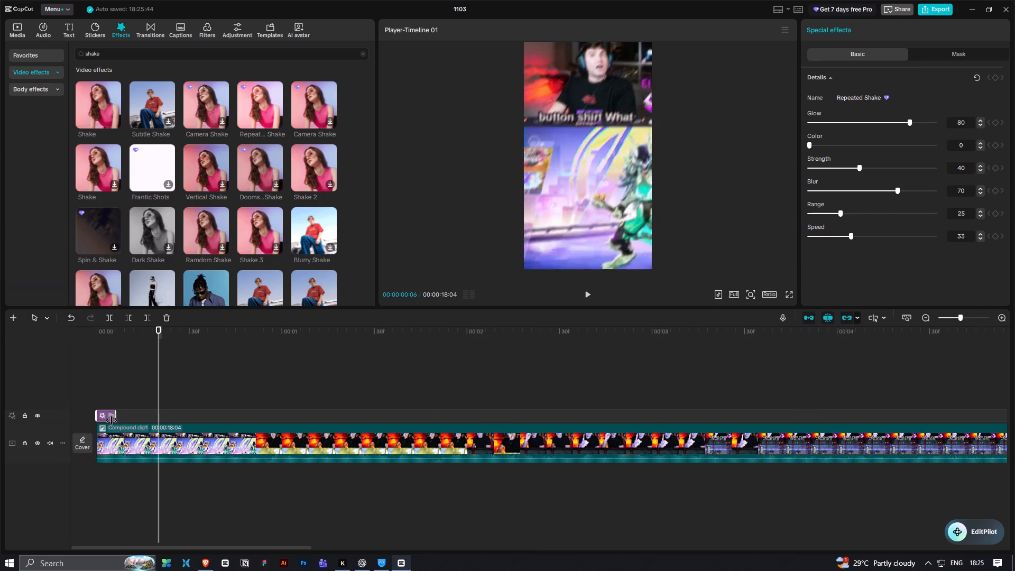
{"action": "left_click_drag", "start_coordinate": [112, 420], "coordinate": [107, 422]}
{"action": "left_click_drag", "start_coordinate": [105, 333], "coordinate": [82, 348]}
{"action": "key", "text": "space"}
{"action": "key", "text": "space"}
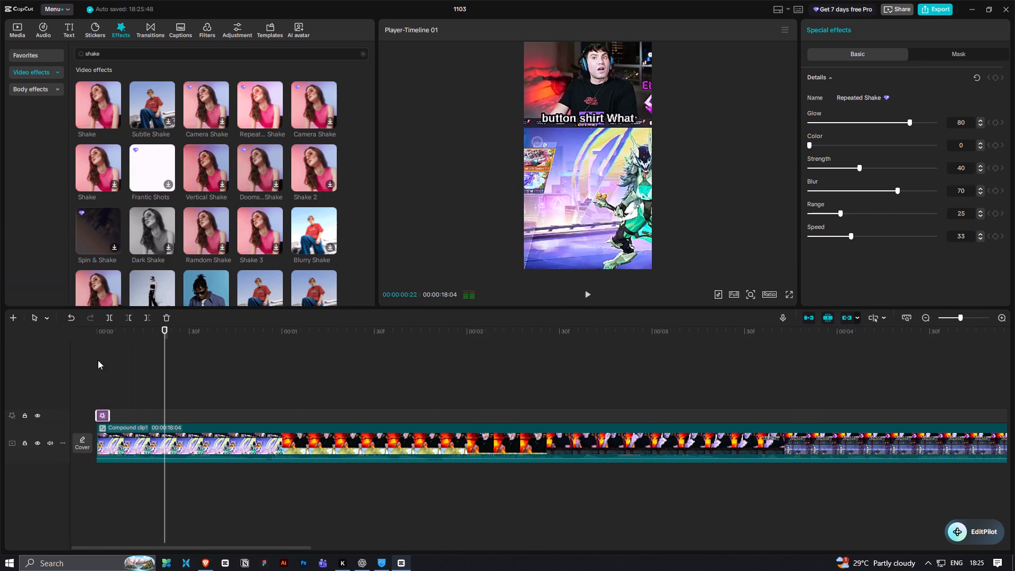
{"action": "left_click_drag", "start_coordinate": [138, 339], "coordinate": [96, 346]}
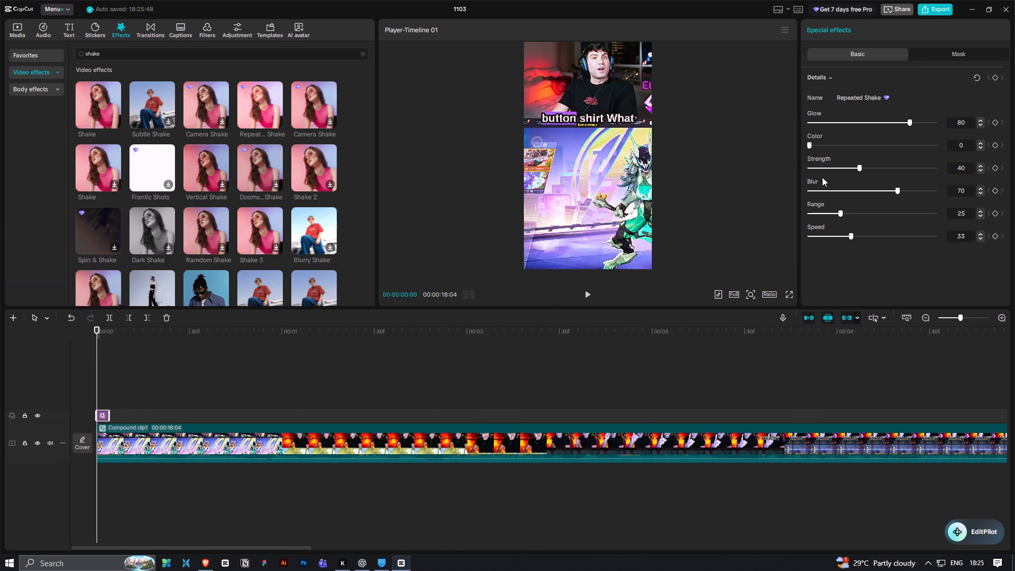
Set the Repeated Shake effect's Speed to 100 and preview it.
{"action": "left_click_drag", "start_coordinate": [841, 236], "coordinate": [982, 257]}
{"action": "key", "text": "space"}
{"action": "key", "text": "space"}
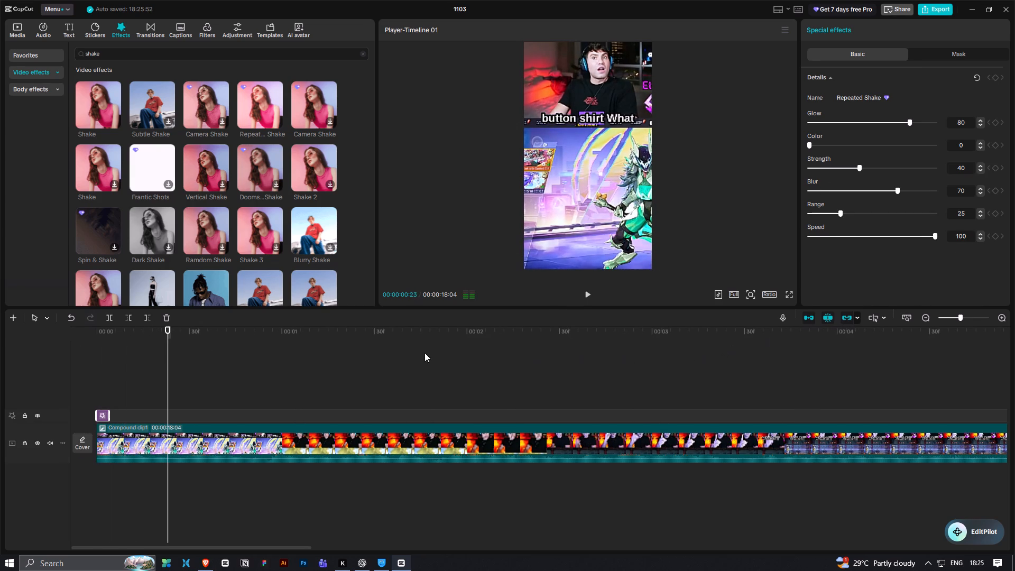
Extend the Repeated Shake effect to about 11 frames and replay the opening.
{"action": "left_click_drag", "start_coordinate": [109, 416], "coordinate": [130, 422]}
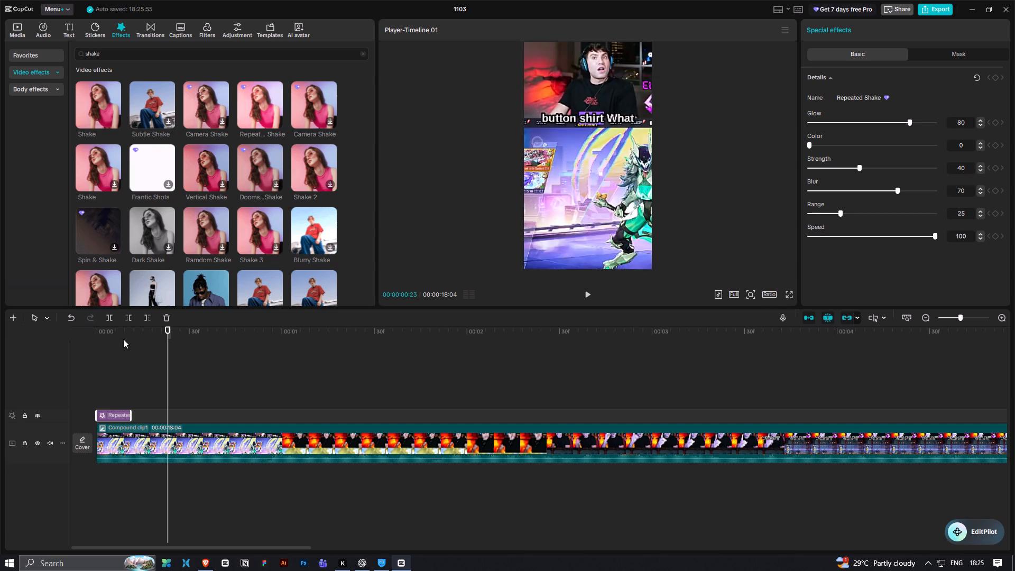
{"action": "left_click_drag", "start_coordinate": [117, 336], "coordinate": [89, 347]}
{"action": "key", "text": "space"}
{"action": "key", "text": "space"}
{"action": "left_click", "coordinate": [157, 367]}
{"action": "left_click_drag", "start_coordinate": [116, 331], "coordinate": [51, 346]}
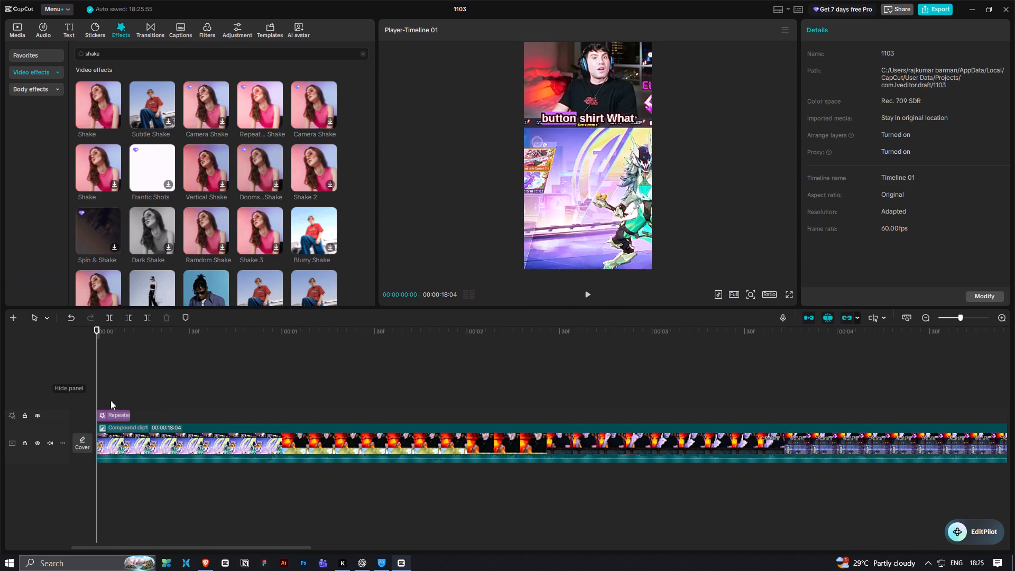
Set the Repeated Shake effect's Strength to 55, Blur to 100 and Range to 88, and preview the opening.
{"action": "left_click", "coordinate": [107, 414]}
{"action": "left_click_drag", "start_coordinate": [97, 334], "coordinate": [108, 333]}
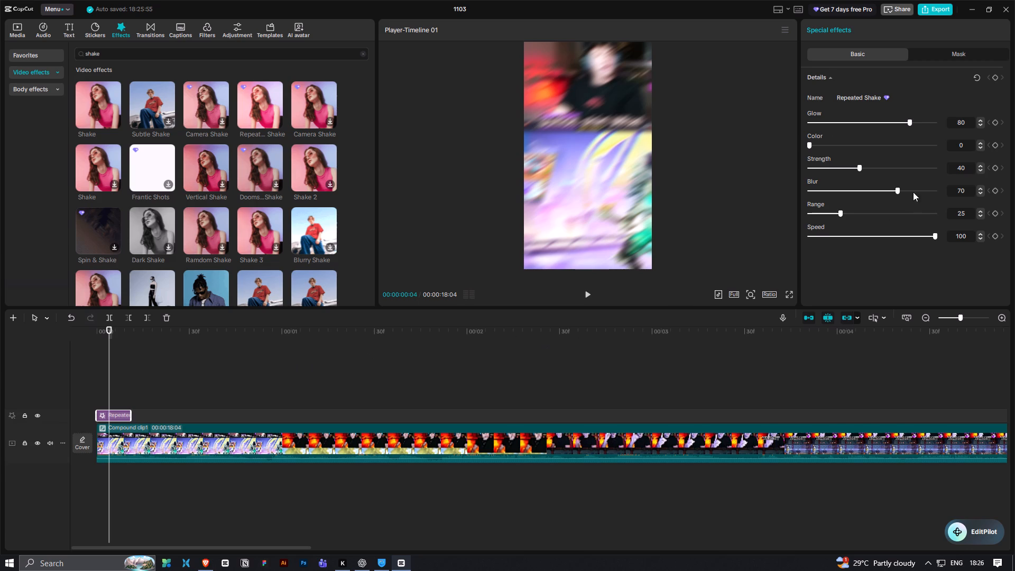
{"action": "left_click_drag", "start_coordinate": [827, 144], "coordinate": [773, 169]}
{"action": "left_click_drag", "start_coordinate": [773, 169], "coordinate": [773, 170]}
{"action": "left_click_drag", "start_coordinate": [871, 168], "coordinate": [909, 191]}
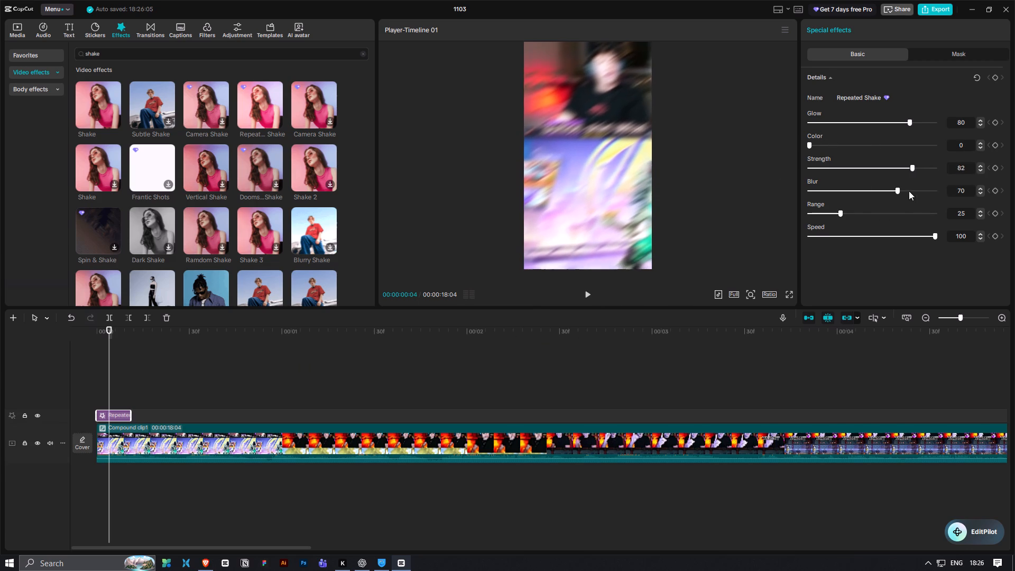
{"action": "left_click_drag", "start_coordinate": [909, 191], "coordinate": [879, 197]}
{"action": "left_click_drag", "start_coordinate": [901, 187], "coordinate": [952, 187]}
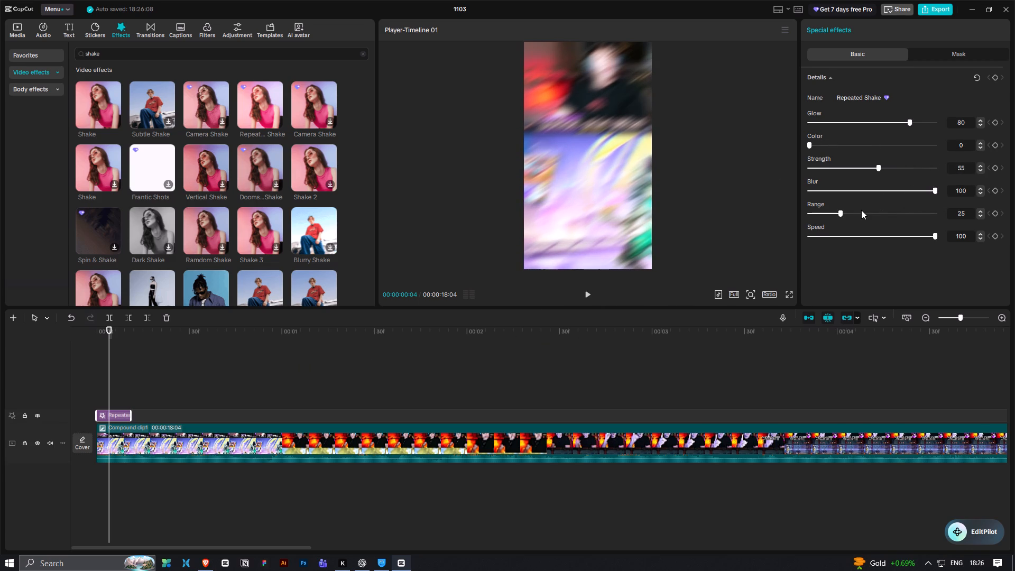
{"action": "left_click_drag", "start_coordinate": [858, 211], "coordinate": [920, 213]}
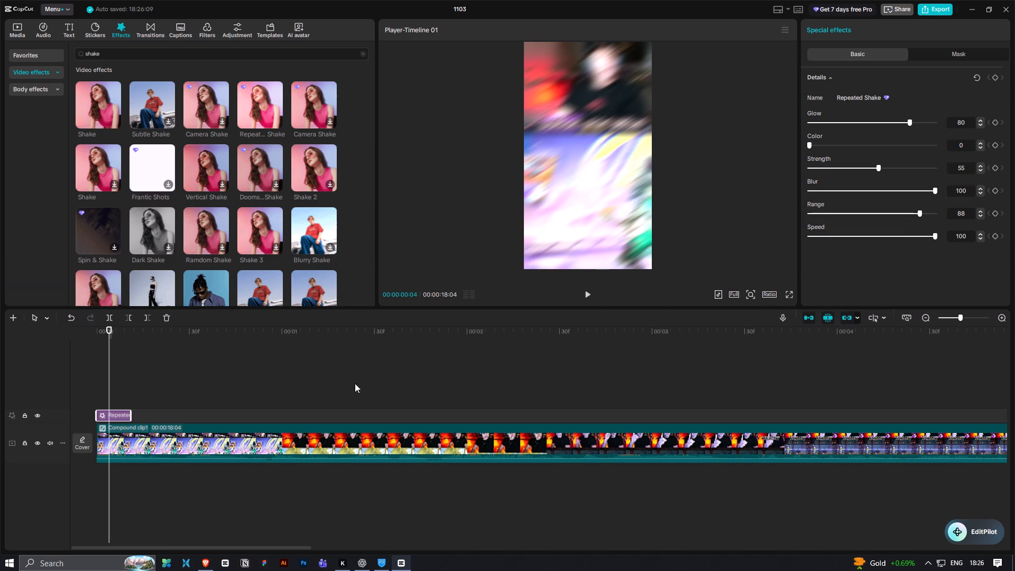
{"action": "left_click", "coordinate": [253, 377]}
{"action": "left_click_drag", "start_coordinate": [120, 331], "coordinate": [34, 344]}
{"action": "key", "text": "space"}
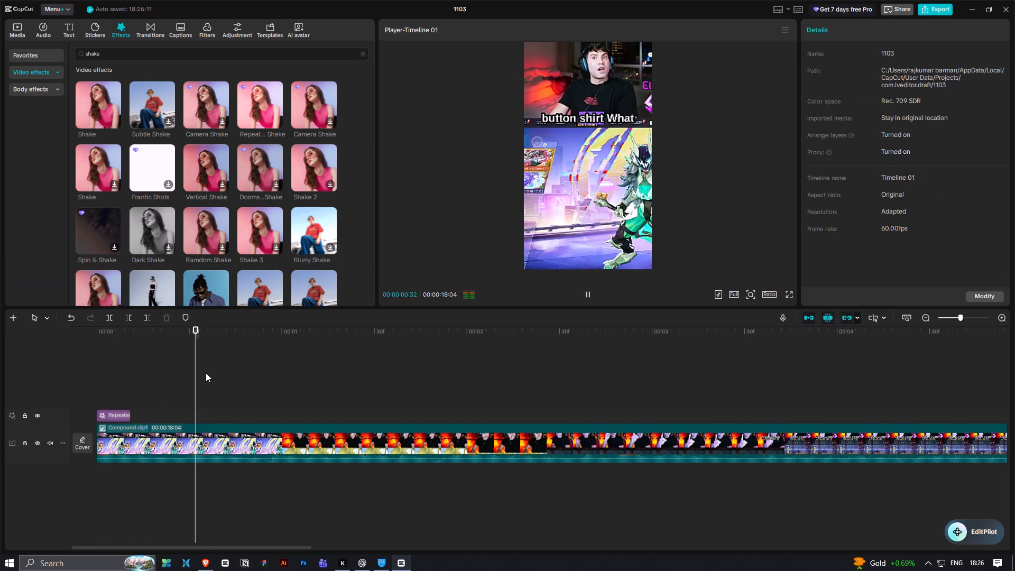
{"action": "key", "text": "space"}
{"action": "left_click_drag", "start_coordinate": [127, 336], "coordinate": [26, 352]}
{"action": "key", "text": "space"}
{"action": "key", "text": "space"}
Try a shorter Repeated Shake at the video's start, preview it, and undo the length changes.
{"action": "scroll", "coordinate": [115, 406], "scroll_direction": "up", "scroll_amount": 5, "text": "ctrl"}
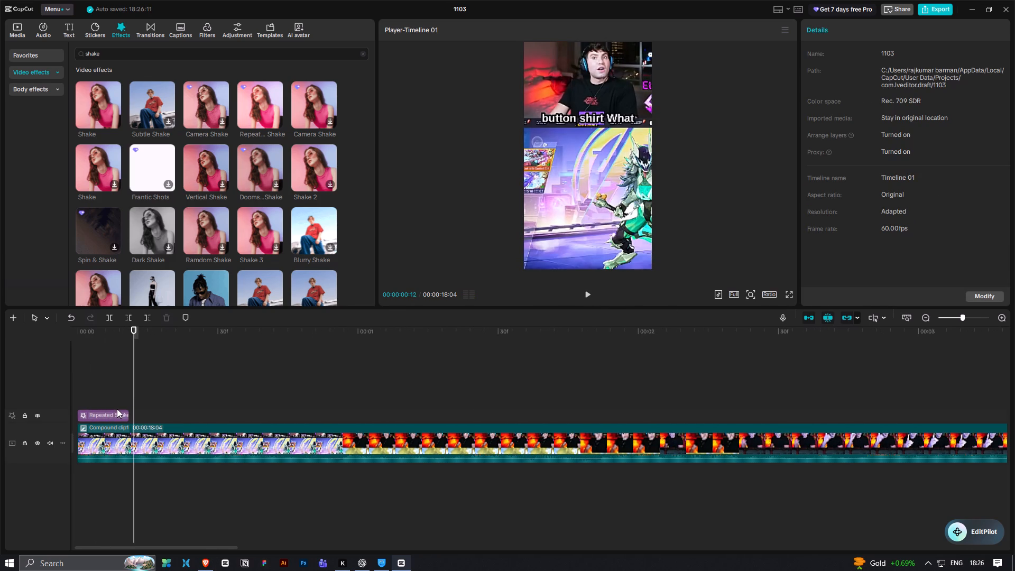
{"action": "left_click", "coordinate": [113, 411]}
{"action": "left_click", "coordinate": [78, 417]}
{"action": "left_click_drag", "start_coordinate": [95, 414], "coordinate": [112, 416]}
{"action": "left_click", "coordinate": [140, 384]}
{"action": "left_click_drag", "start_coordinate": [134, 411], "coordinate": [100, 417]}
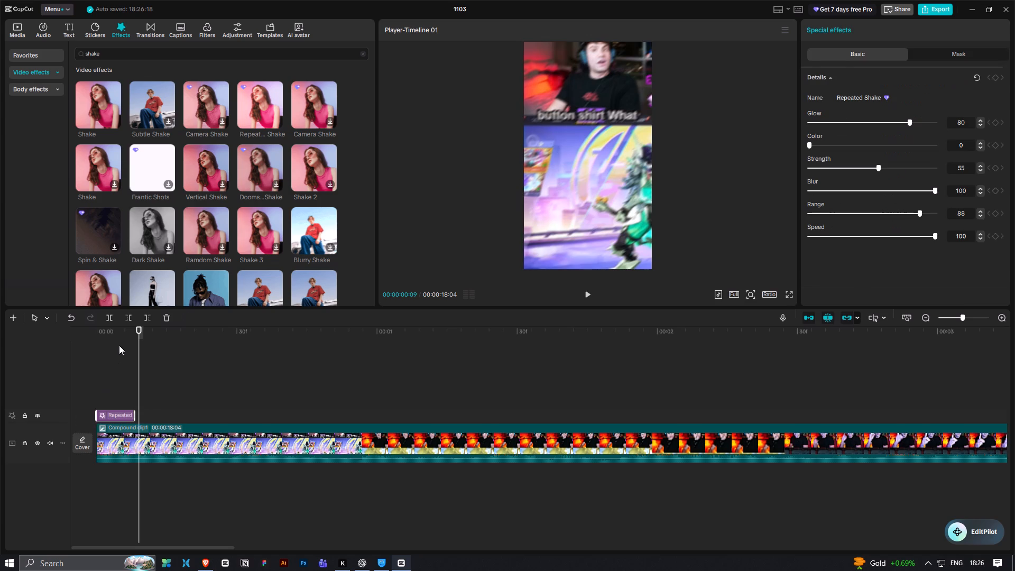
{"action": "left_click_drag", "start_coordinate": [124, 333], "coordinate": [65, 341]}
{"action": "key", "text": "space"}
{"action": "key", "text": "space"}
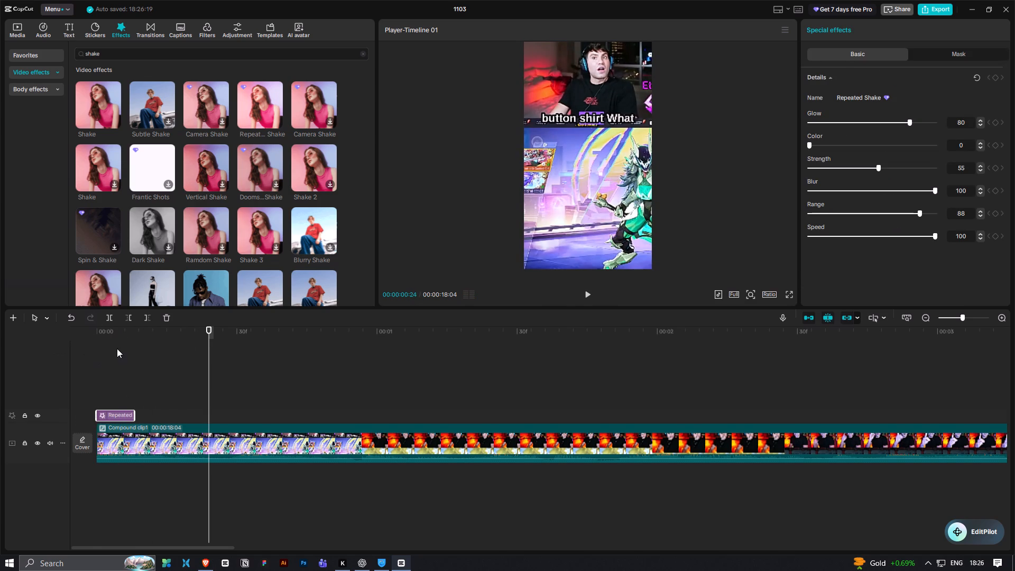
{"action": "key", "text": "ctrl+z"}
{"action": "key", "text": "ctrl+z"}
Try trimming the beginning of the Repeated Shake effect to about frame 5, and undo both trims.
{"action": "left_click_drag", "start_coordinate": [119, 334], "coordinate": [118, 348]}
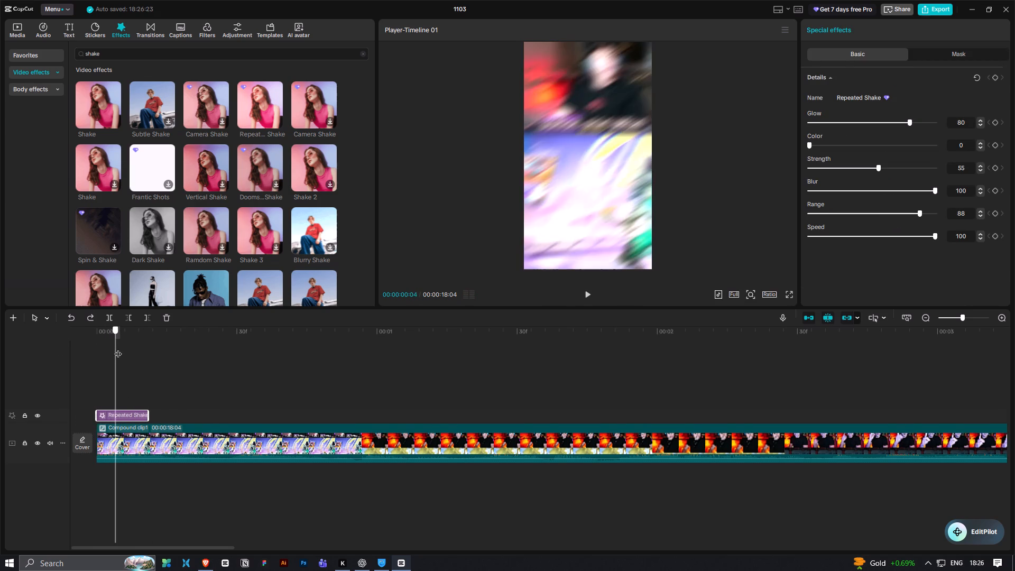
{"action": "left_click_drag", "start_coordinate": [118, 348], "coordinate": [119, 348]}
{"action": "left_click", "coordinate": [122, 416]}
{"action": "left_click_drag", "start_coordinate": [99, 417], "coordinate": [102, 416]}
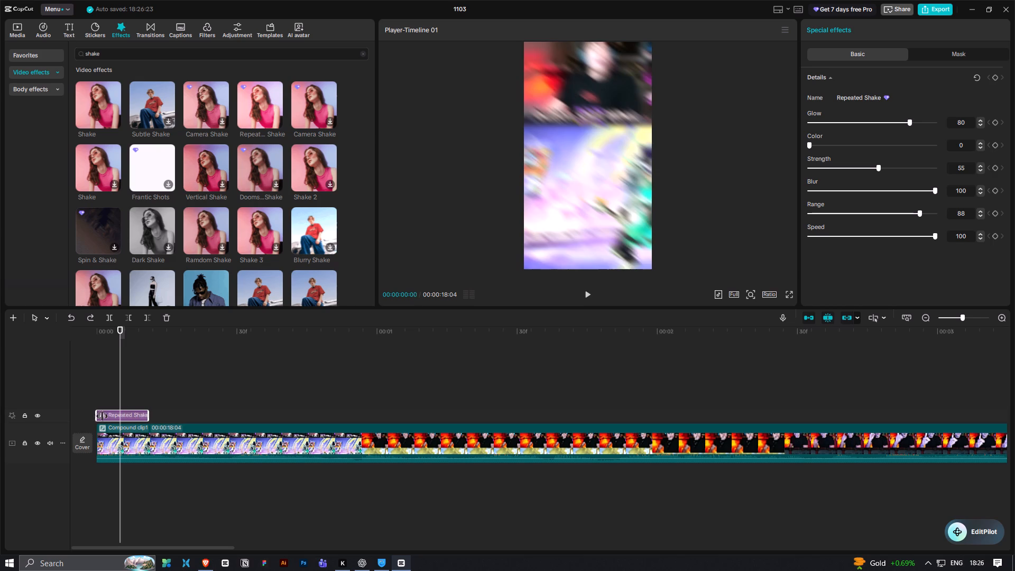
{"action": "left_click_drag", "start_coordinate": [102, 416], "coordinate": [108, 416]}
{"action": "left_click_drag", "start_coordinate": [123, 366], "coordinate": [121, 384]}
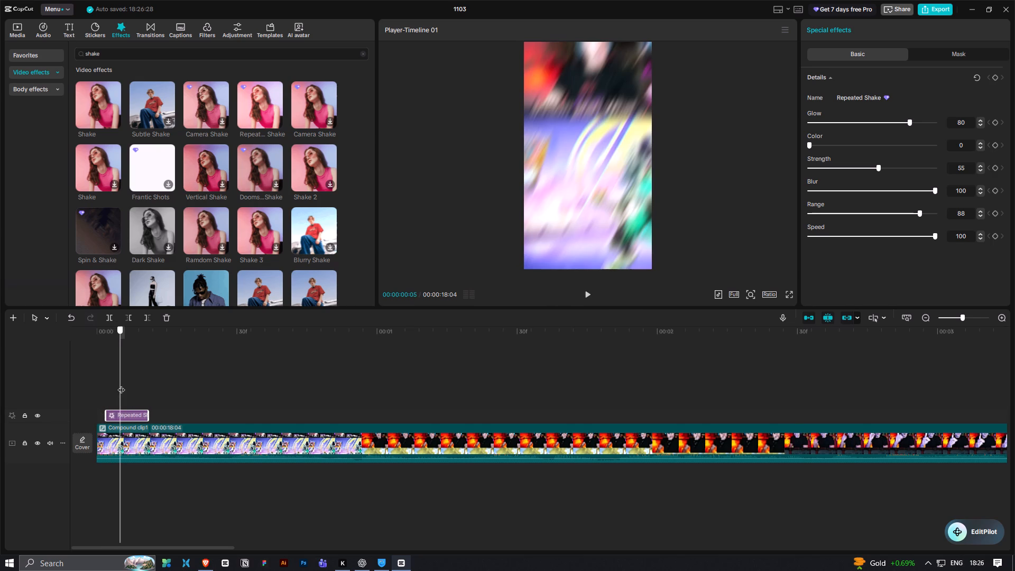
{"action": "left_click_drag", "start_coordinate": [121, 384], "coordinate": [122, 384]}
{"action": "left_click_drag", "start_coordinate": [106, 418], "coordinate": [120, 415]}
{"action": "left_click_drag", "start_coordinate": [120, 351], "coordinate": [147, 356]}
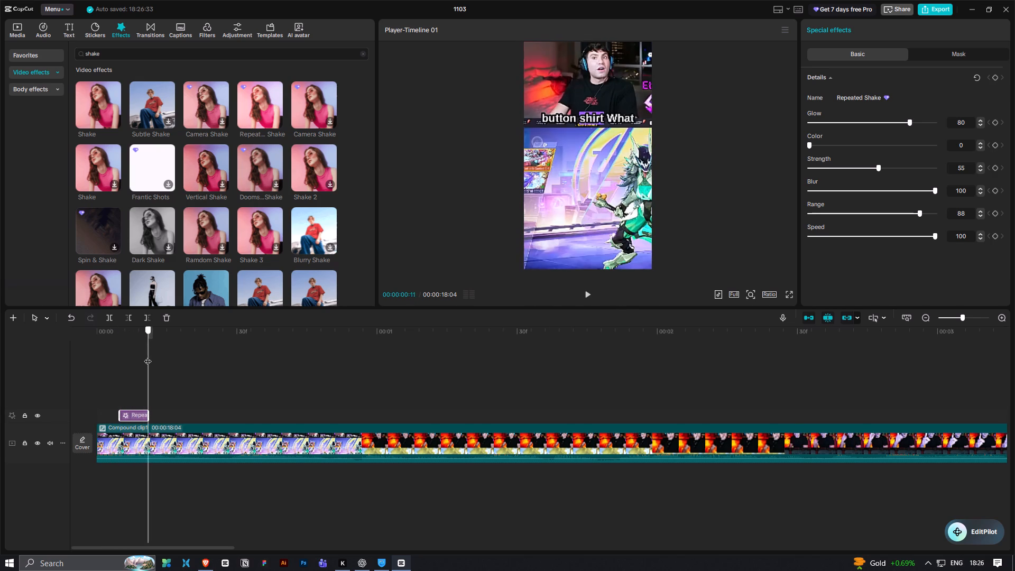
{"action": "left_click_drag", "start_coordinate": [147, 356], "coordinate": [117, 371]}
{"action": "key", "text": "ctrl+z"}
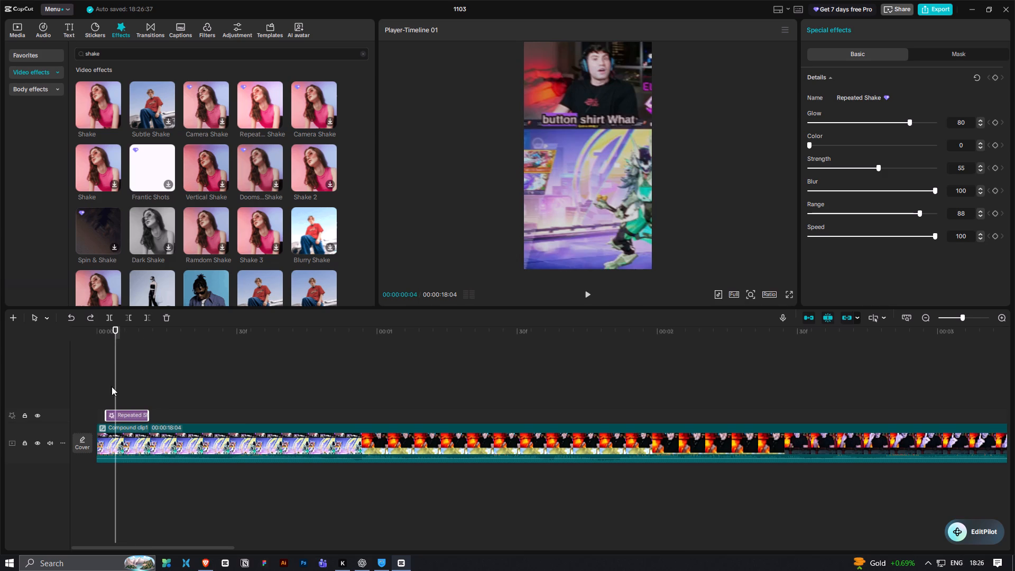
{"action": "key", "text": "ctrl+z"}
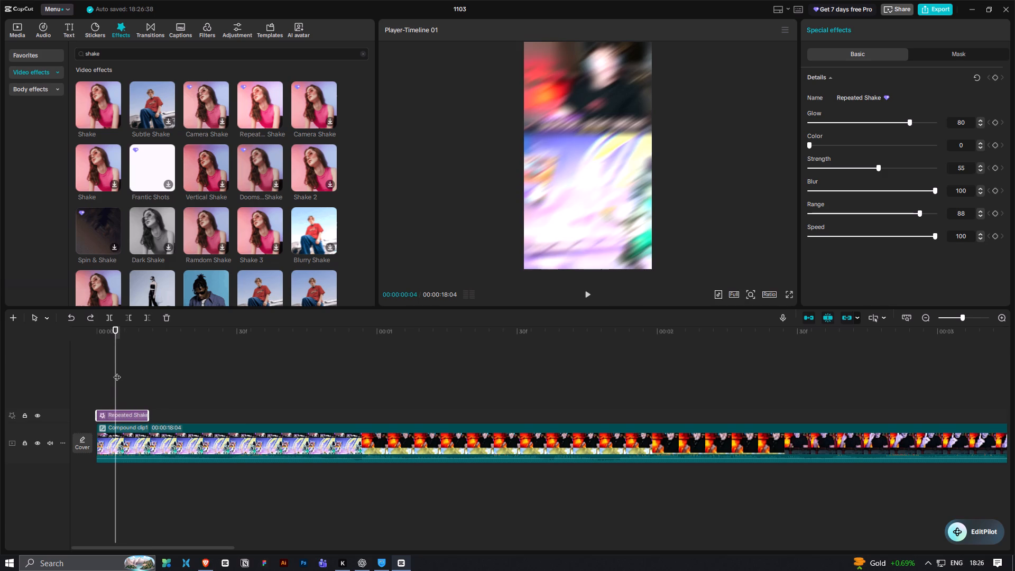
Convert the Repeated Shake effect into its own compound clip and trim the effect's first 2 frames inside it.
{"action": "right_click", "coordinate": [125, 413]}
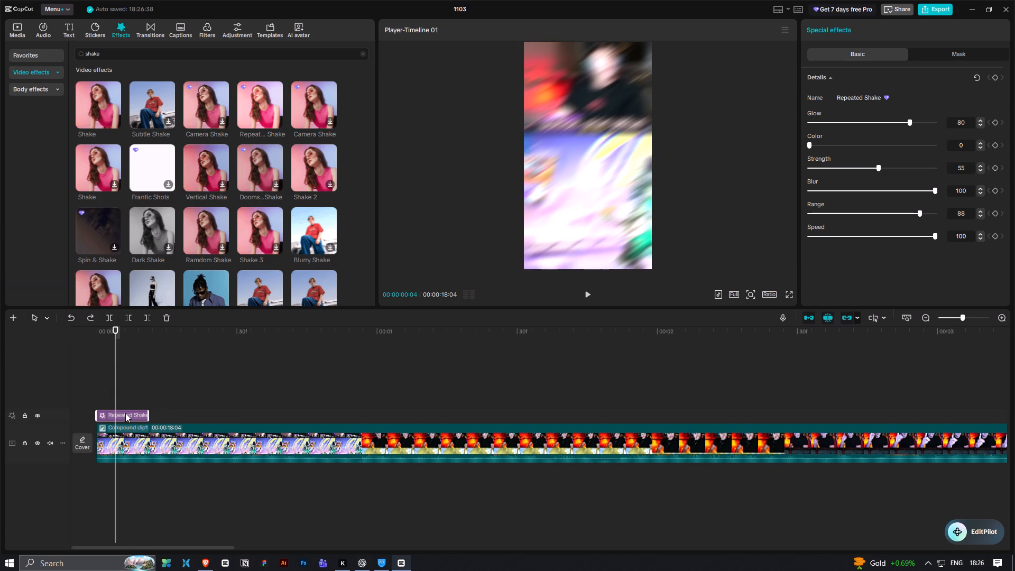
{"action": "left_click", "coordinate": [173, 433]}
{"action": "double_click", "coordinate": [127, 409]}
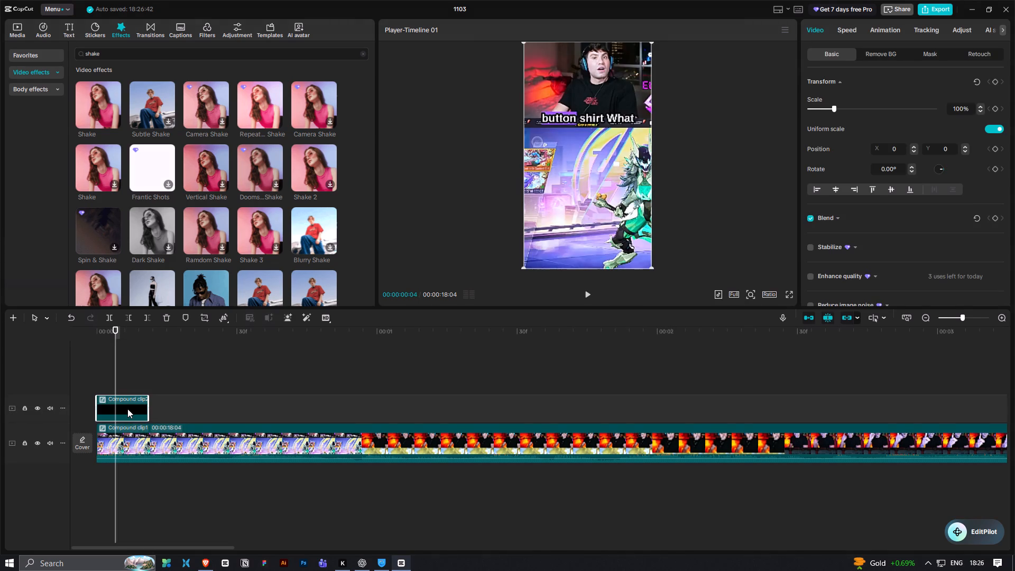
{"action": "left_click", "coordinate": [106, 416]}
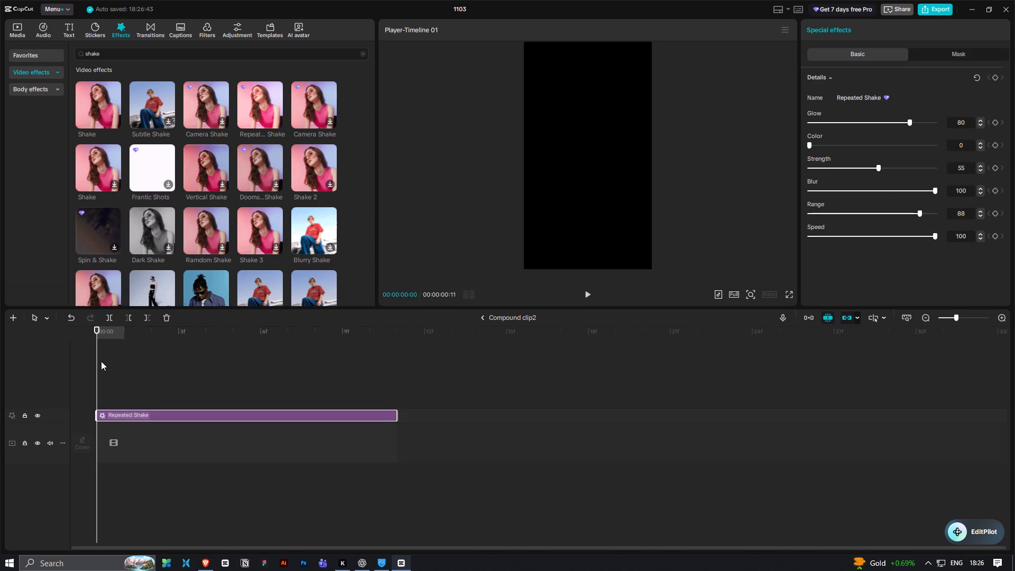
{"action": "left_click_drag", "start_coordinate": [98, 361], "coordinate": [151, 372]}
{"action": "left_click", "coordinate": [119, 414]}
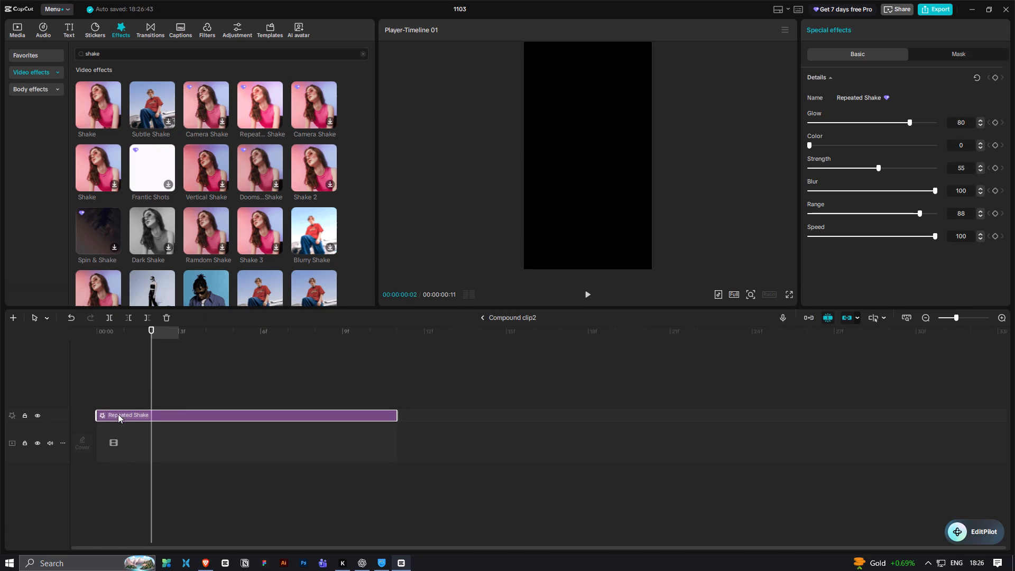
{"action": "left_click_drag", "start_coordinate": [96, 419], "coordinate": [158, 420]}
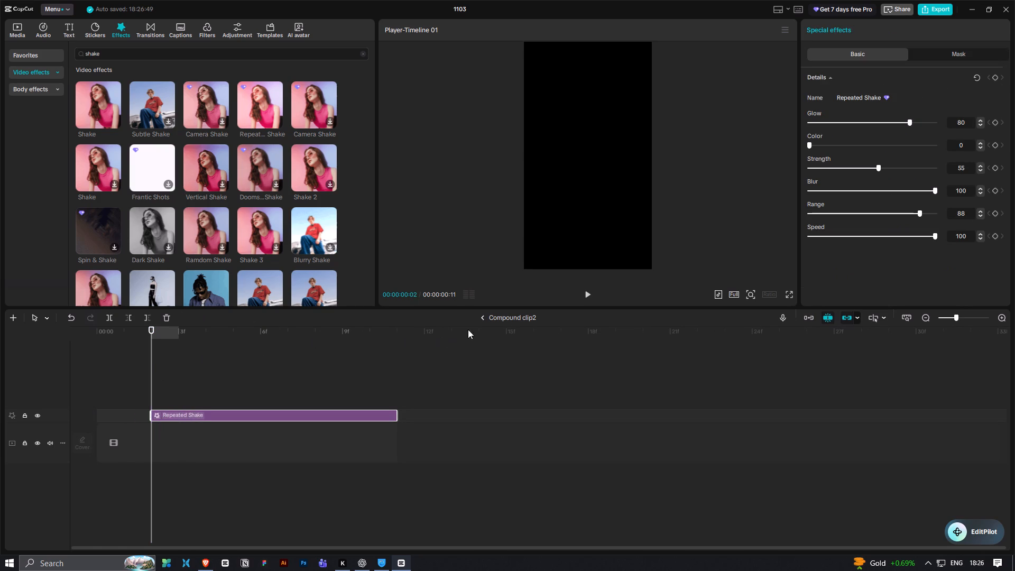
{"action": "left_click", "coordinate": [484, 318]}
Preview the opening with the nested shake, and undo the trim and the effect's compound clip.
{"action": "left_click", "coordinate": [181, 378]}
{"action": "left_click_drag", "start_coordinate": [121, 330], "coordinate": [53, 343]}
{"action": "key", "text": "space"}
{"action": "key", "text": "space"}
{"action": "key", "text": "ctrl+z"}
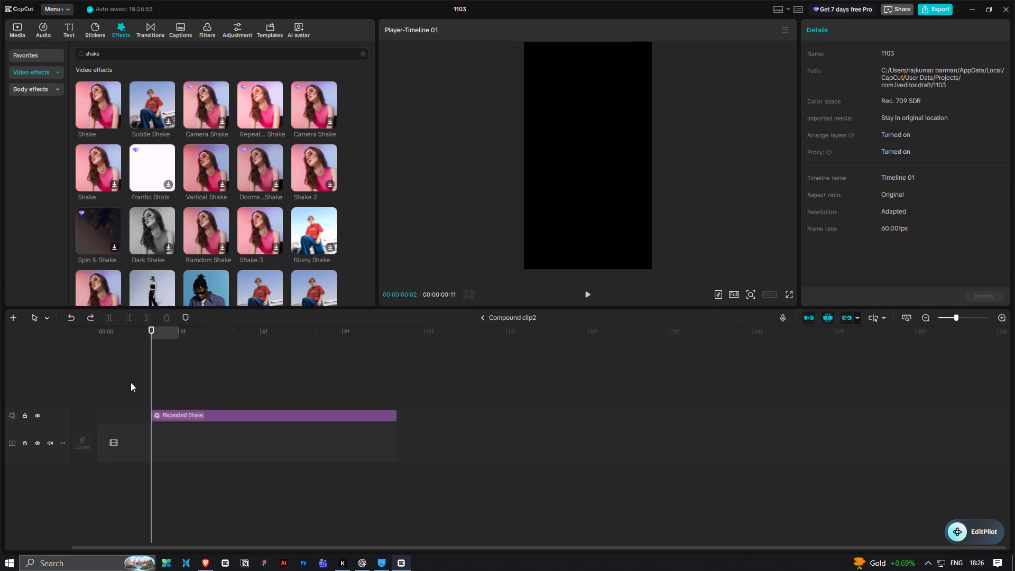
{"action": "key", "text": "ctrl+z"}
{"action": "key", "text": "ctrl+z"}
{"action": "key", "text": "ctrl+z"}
Replay the opening from the start to check the Repeated Shake effect's timing and look.
{"action": "left_click_drag", "start_coordinate": [116, 339], "coordinate": [101, 348]}
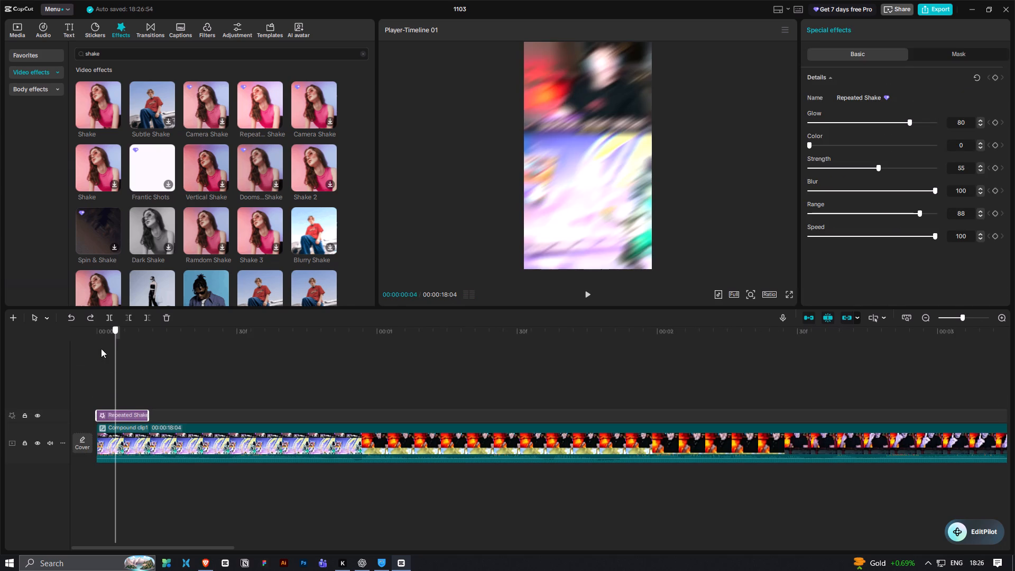
{"action": "left_click_drag", "start_coordinate": [101, 348], "coordinate": [73, 357]}
{"action": "key", "text": "space"}
{"action": "key", "text": "space"}
{"action": "left_click_drag", "start_coordinate": [108, 335], "coordinate": [77, 347]}
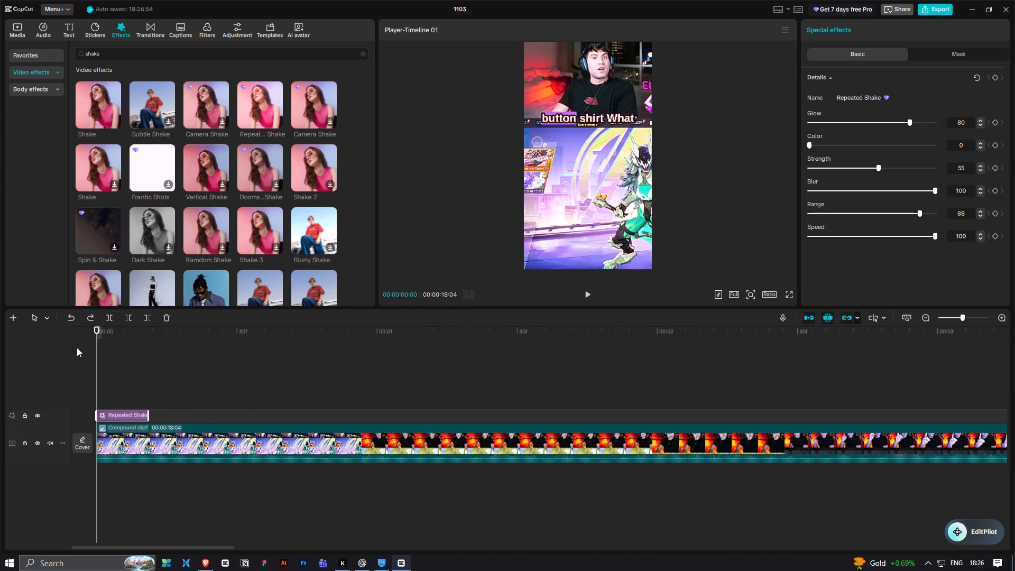
{"action": "key", "text": "space"}
{"action": "key", "text": "space"}
{"action": "left_click_drag", "start_coordinate": [123, 334], "coordinate": [67, 347]}
Replay the opening several times from the start to check how the Repeated Shake effect plays.
{"action": "key", "text": "space"}
{"action": "key", "text": "space"}
{"action": "left_click_drag", "start_coordinate": [120, 331], "coordinate": [90, 349]}
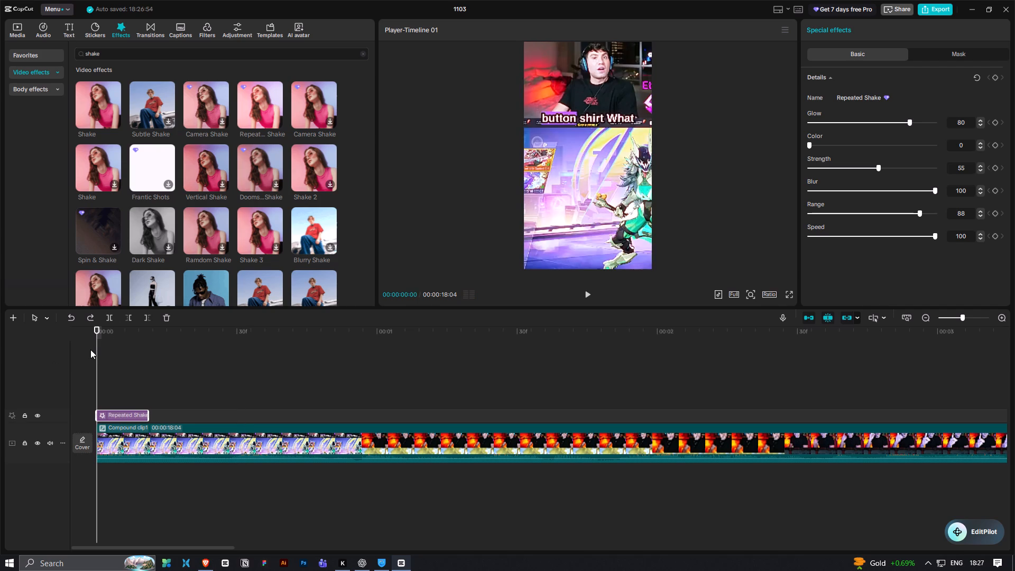
{"action": "key", "text": "space"}
{"action": "scroll", "coordinate": [140, 373], "scroll_direction": "down", "scroll_amount": 7, "text": "ctrl"}
{"action": "key", "text": "space"}
{"action": "left_click_drag", "start_coordinate": [133, 337], "coordinate": [81, 341]}
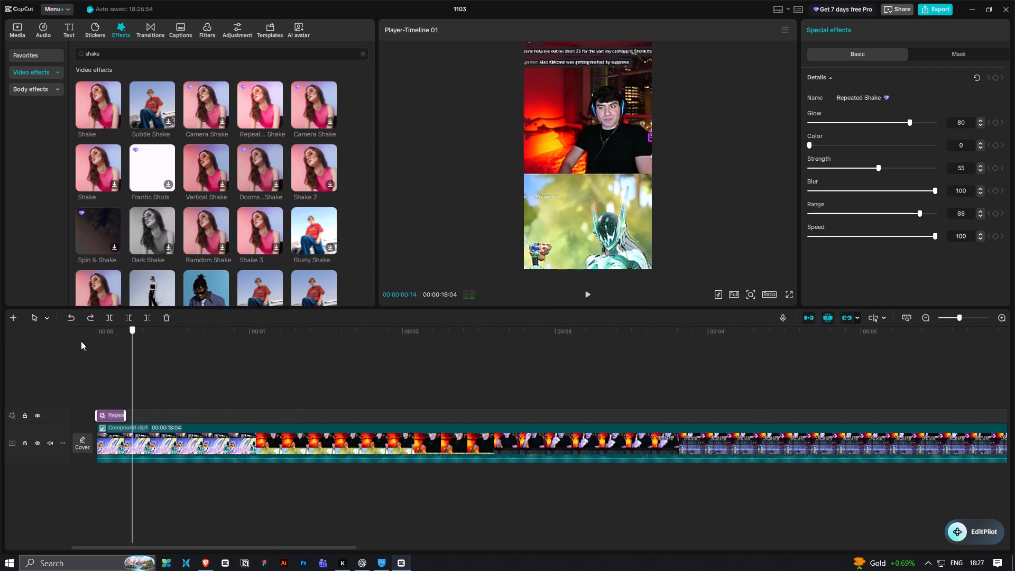
{"action": "left_click_drag", "start_coordinate": [81, 341], "coordinate": [36, 349]}
{"action": "key", "text": "space"}
{"action": "key", "text": "space"}
{"action": "left_click", "coordinate": [161, 361]}
{"action": "left_click_drag", "start_coordinate": [139, 333], "coordinate": [57, 352]}
{"action": "key", "text": "space"}
{"action": "key", "text": "space"}
{"action": "left_click_drag", "start_coordinate": [131, 340], "coordinate": [81, 360]}
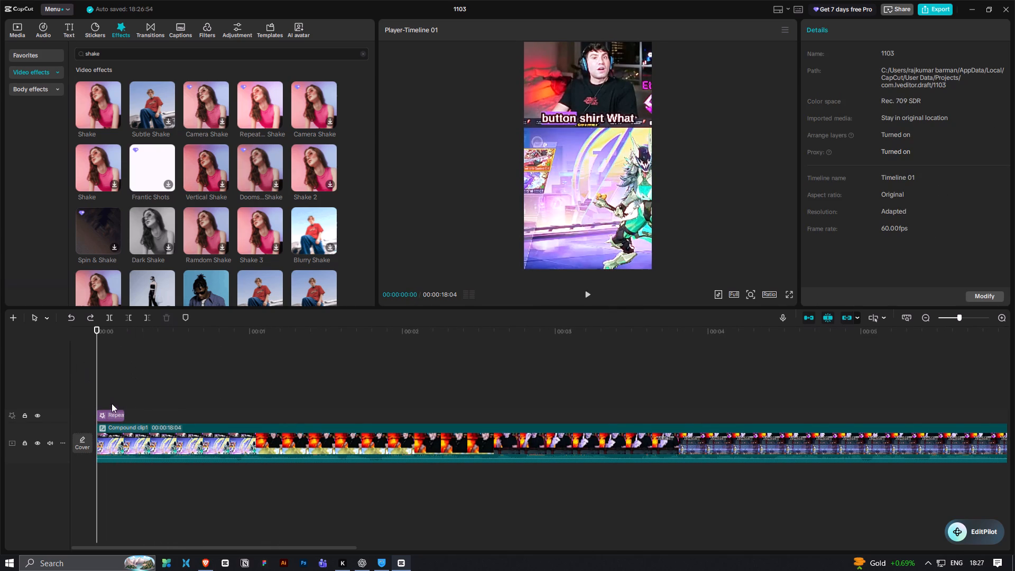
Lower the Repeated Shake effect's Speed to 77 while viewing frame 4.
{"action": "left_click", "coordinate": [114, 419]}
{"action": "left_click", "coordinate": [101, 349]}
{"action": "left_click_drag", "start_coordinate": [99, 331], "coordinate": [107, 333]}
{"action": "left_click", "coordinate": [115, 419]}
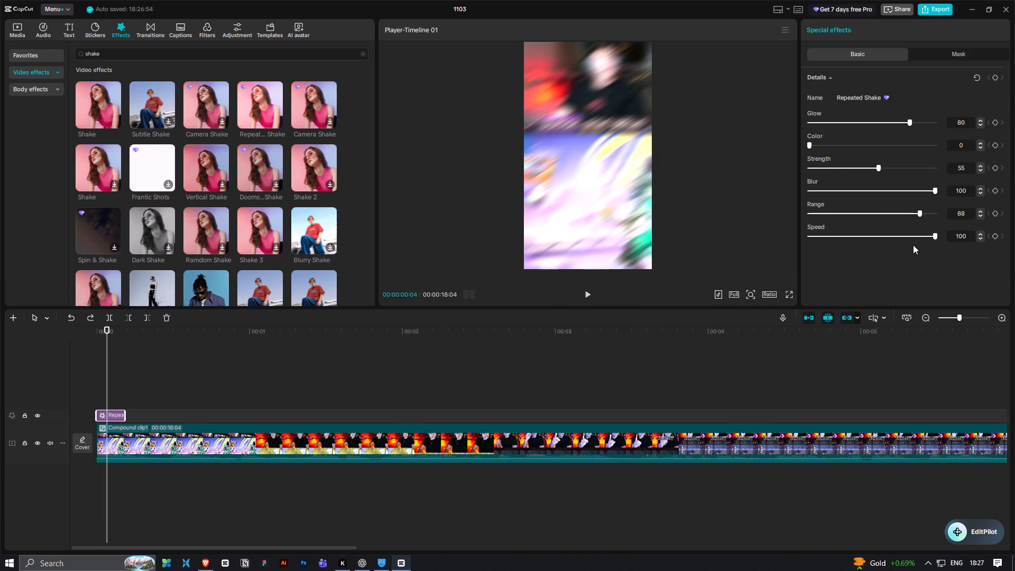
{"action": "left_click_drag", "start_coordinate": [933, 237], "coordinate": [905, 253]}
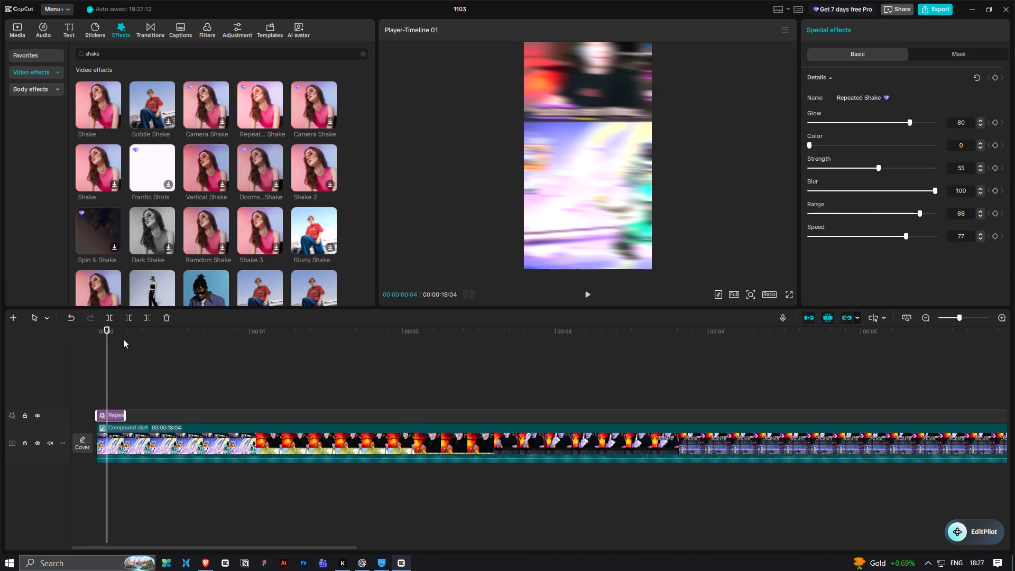
Replay the opening from the start to judge the shake at the new speed.
{"action": "left_click", "coordinate": [95, 334]}
{"action": "left_click_drag", "start_coordinate": [109, 327], "coordinate": [105, 340]}
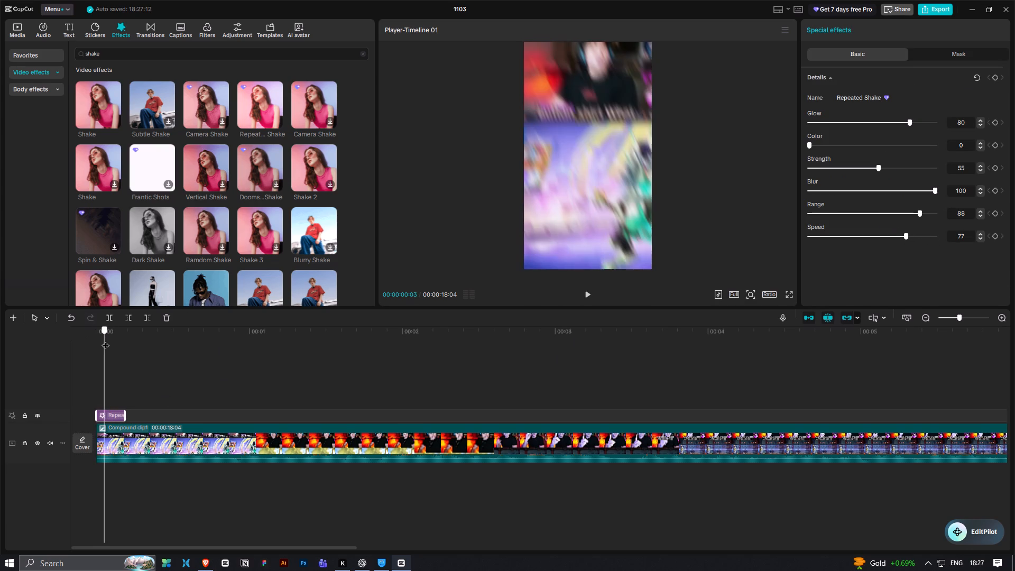
{"action": "left_click_drag", "start_coordinate": [105, 340], "coordinate": [86, 352]}
{"action": "key", "text": "space"}
{"action": "left_click", "coordinate": [153, 376]}
{"action": "key", "text": "space"}
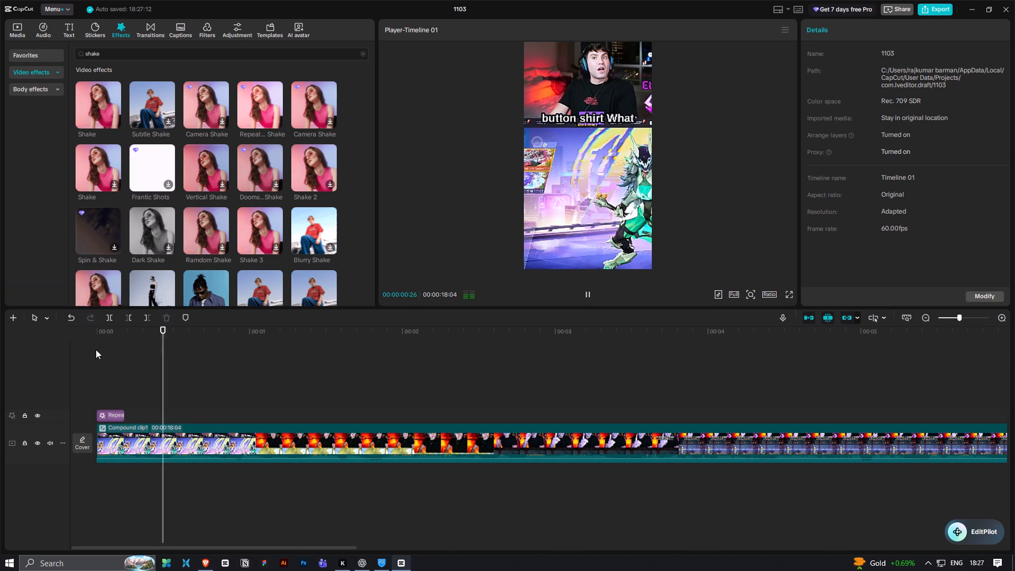
{"action": "left_click_drag", "start_coordinate": [112, 334], "coordinate": [75, 342]}
{"action": "key", "text": "space"}
{"action": "key", "text": "space"}
{"action": "left_click_drag", "start_coordinate": [132, 352], "coordinate": [70, 370]}
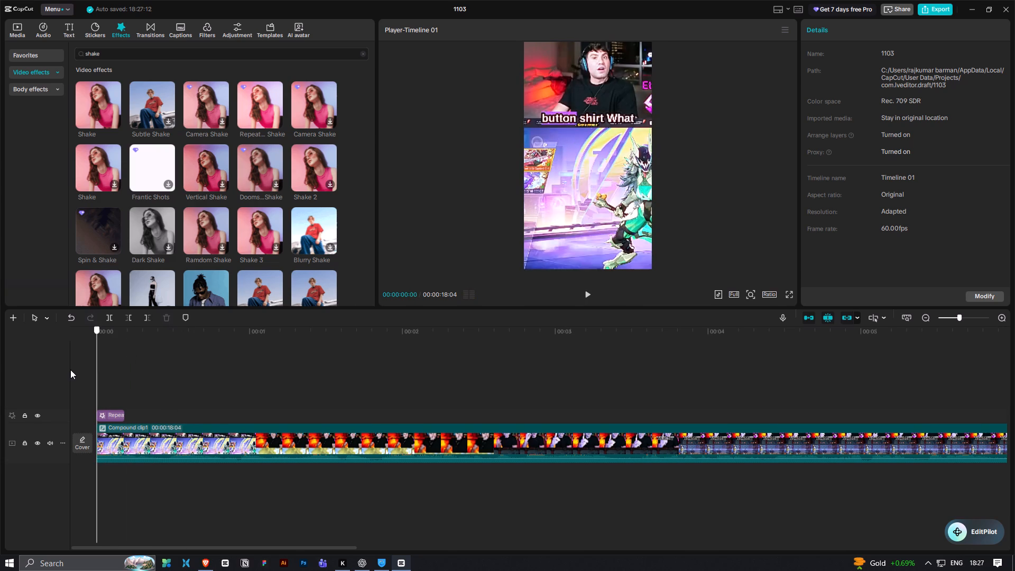
{"action": "key", "text": "space"}
{"action": "key", "text": "space"}
{"action": "left_click_drag", "start_coordinate": [107, 345], "coordinate": [86, 365]}
Trim the end of the Repeated Shake effect to about frame 9.
{"action": "left_click", "coordinate": [125, 413]}
{"action": "left_click_drag", "start_coordinate": [124, 413], "coordinate": [119, 413]}
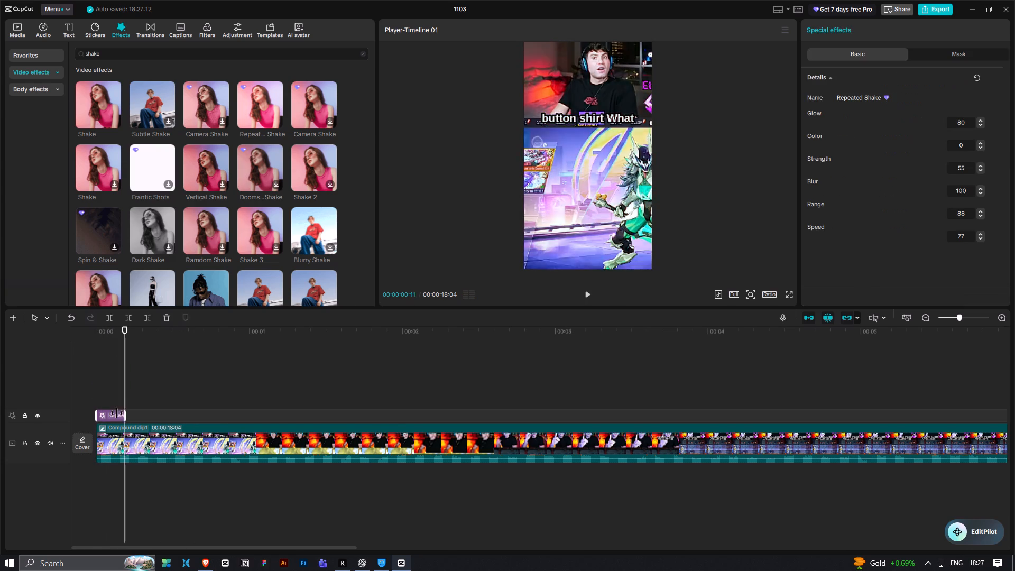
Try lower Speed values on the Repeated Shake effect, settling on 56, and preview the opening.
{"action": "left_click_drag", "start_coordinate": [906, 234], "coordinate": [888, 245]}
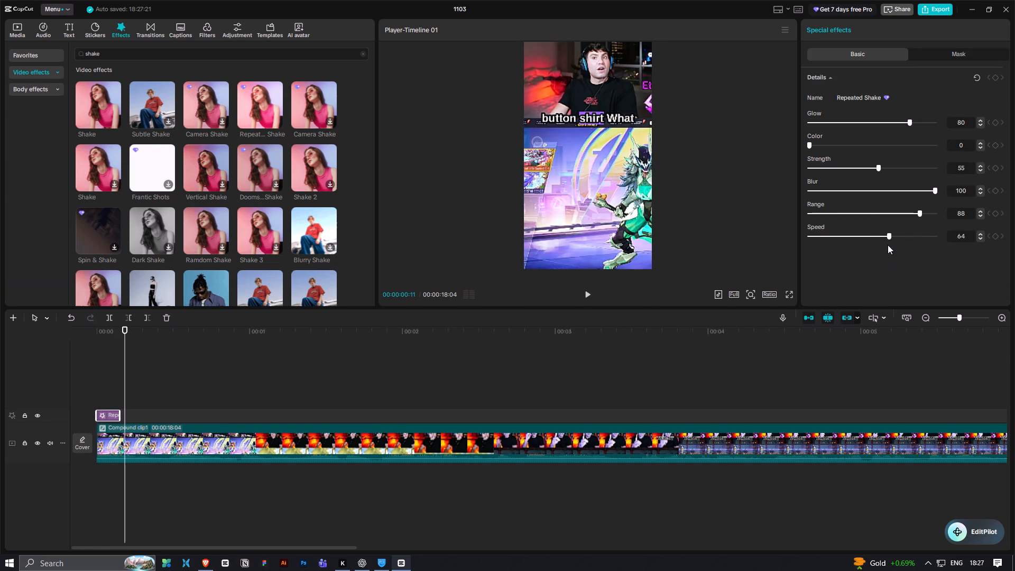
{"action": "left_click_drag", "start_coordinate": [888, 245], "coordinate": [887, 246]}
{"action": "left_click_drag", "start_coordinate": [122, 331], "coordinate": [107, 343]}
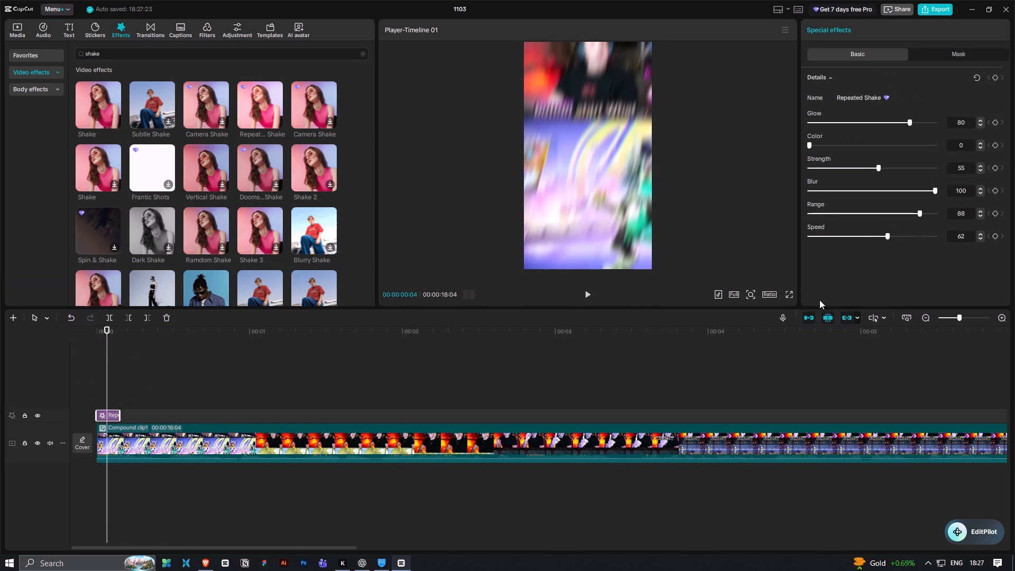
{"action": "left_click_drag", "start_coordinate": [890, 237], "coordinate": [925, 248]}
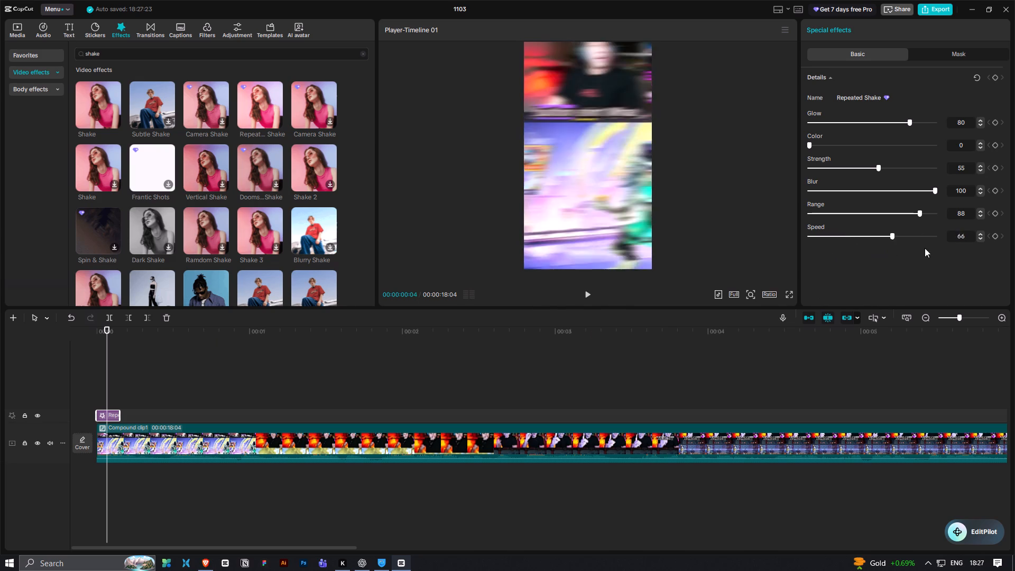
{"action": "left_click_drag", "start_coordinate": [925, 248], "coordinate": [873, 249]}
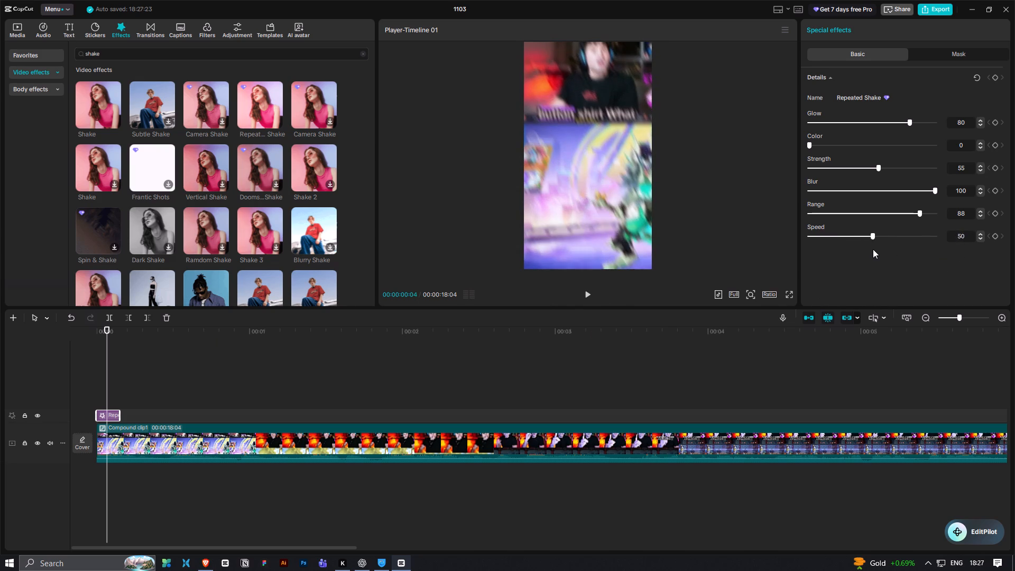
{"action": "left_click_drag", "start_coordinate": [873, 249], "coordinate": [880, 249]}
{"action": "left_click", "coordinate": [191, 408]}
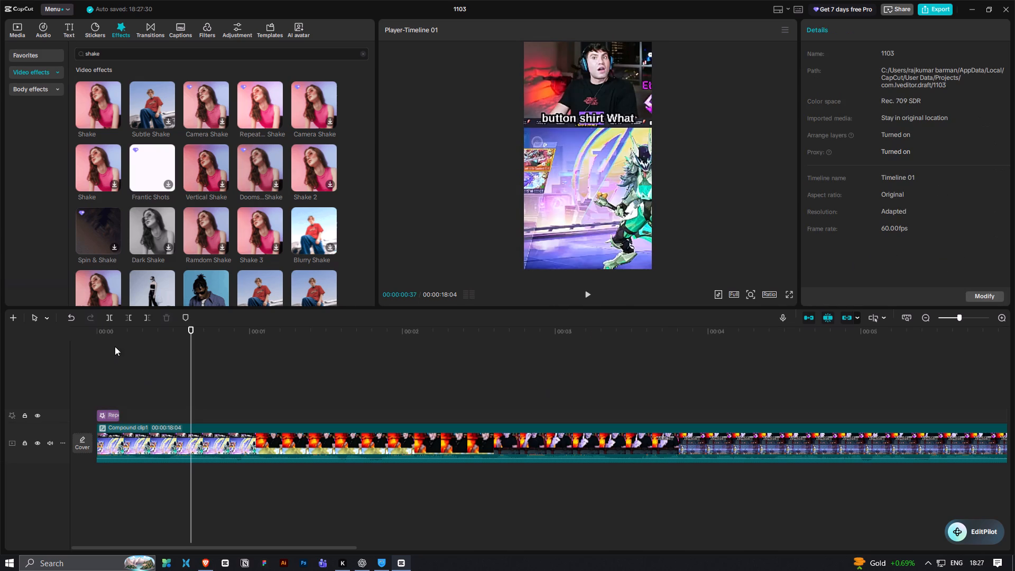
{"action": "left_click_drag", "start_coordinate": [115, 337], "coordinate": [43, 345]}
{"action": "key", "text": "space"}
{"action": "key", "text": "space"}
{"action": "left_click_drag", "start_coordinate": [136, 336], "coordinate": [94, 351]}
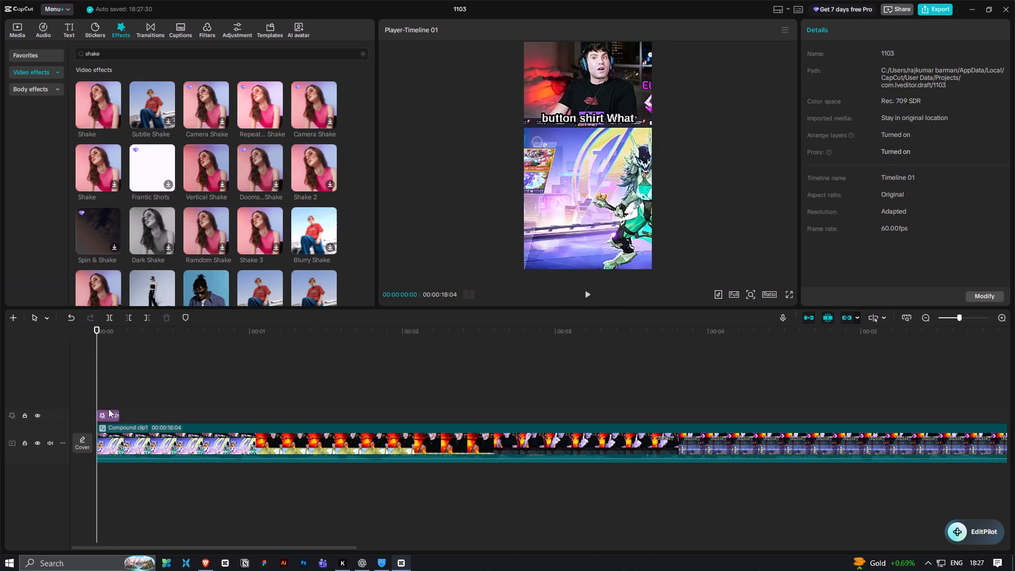
Raise the Repeated Shake effect's Speed to its maximum.
{"action": "left_click", "coordinate": [108, 410]}
{"action": "left_click", "coordinate": [107, 416]}
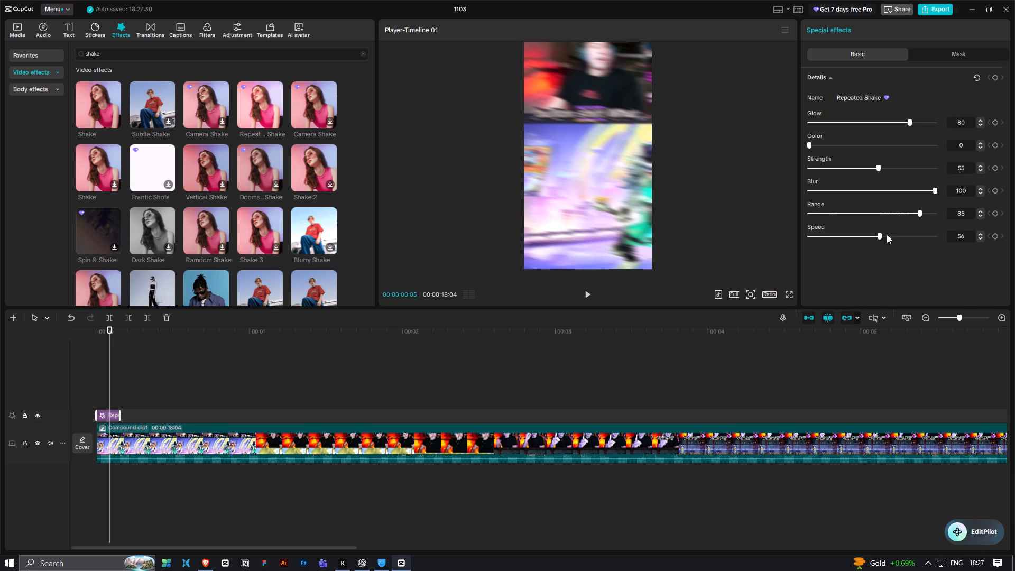
{"action": "left_click_drag", "start_coordinate": [888, 234], "coordinate": [972, 251]}
Replay the opening several times to check the shortened, full-speed shake.
{"action": "left_click_drag", "start_coordinate": [124, 379], "coordinate": [123, 371]}
{"action": "left_click_drag", "start_coordinate": [109, 336], "coordinate": [78, 352]}
{"action": "key", "text": "space"}
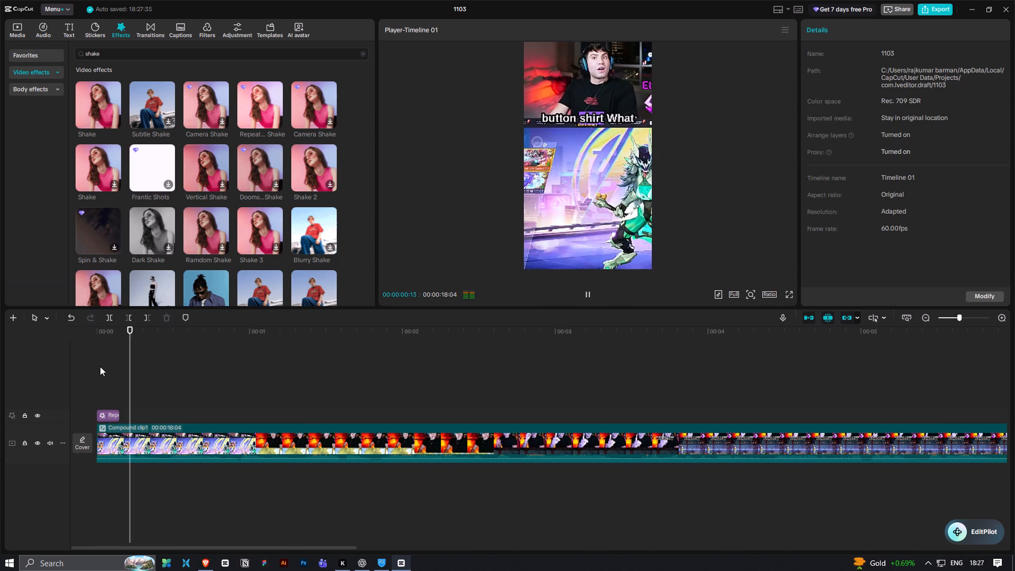
{"action": "key", "text": "space"}
{"action": "left_click_drag", "start_coordinate": [115, 331], "coordinate": [82, 351]}
{"action": "key", "text": "space"}
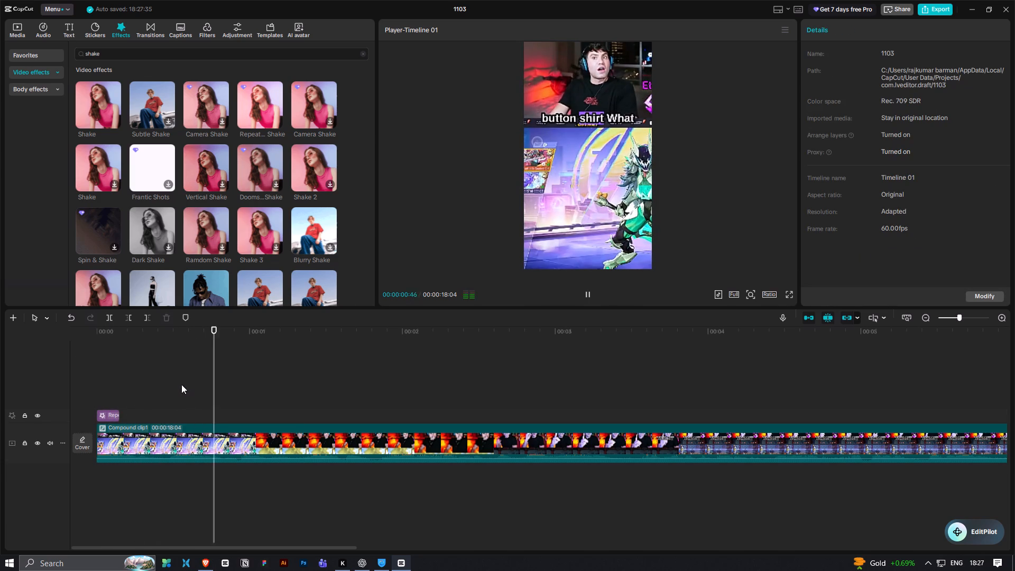
{"action": "left_click", "coordinate": [183, 384]}
{"action": "scroll", "coordinate": [184, 384], "scroll_direction": "down", "scroll_amount": 4, "text": "ctrl"}
{"action": "left_click_drag", "start_coordinate": [101, 331], "coordinate": [62, 348]}
{"action": "key", "text": "space"}
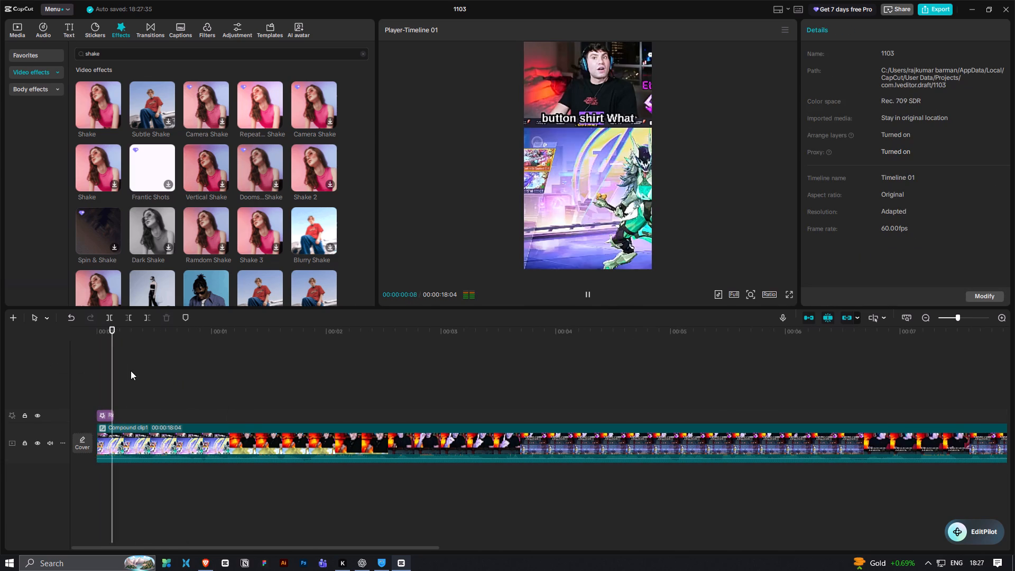
{"action": "key", "text": "space"}
{"action": "left_click_drag", "start_coordinate": [146, 338], "coordinate": [45, 367]}
{"action": "key", "text": "space"}
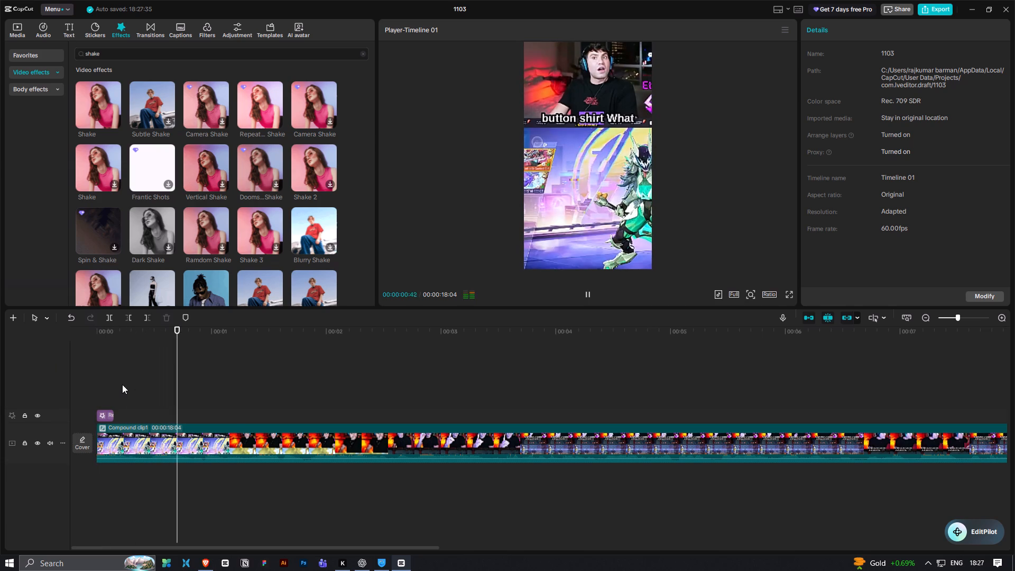
{"action": "key", "text": "space"}
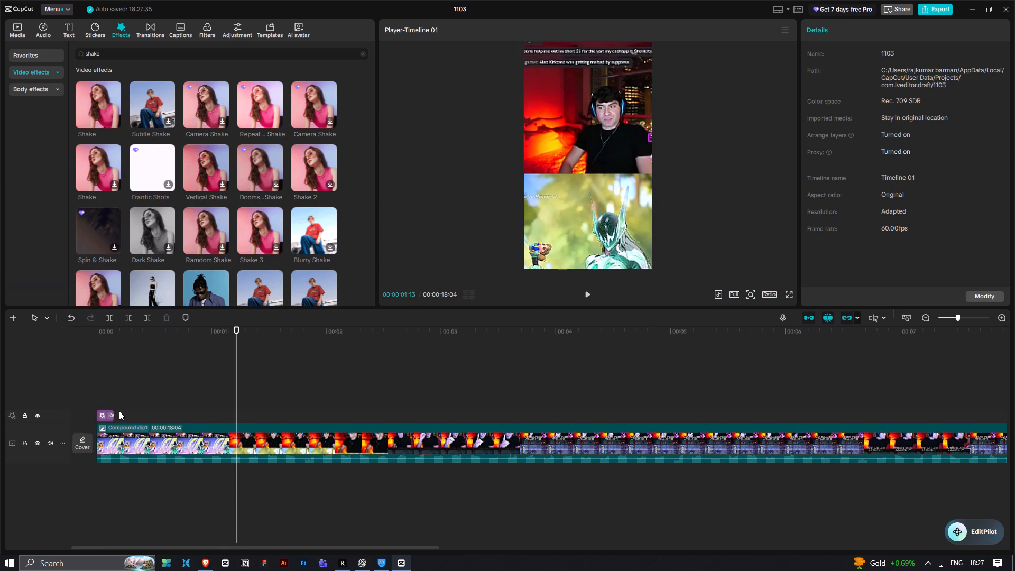
Play the video from the start almost to its end, and replay its first seconds to review the whole edit.
{"action": "scroll", "coordinate": [119, 411], "scroll_direction": "up", "scroll_amount": 1}
{"action": "left_click_drag", "start_coordinate": [128, 330], "coordinate": [66, 355]}
{"action": "key", "text": "space"}
{"action": "scroll", "coordinate": [187, 381], "scroll_direction": "down", "scroll_amount": 8, "text": "ctrl"}
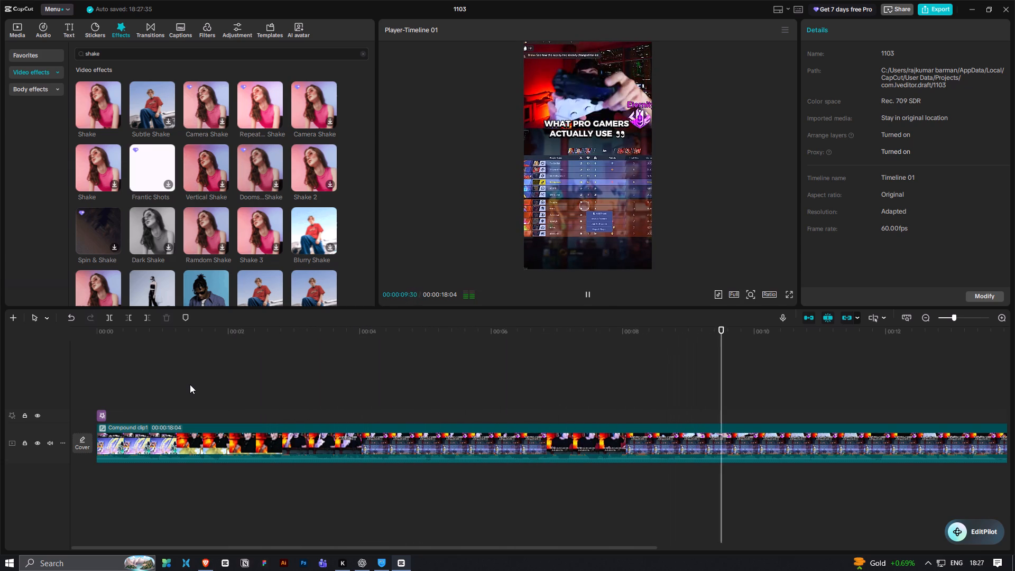
{"action": "scroll", "coordinate": [218, 379], "scroll_direction": "down", "scroll_amount": 9, "text": "ctrl"}
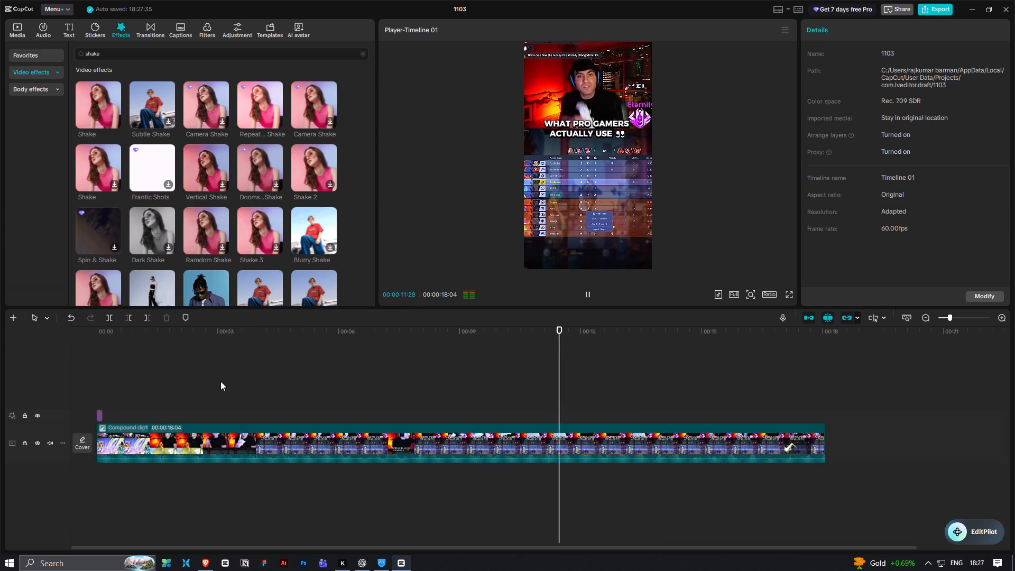
{"action": "scroll", "coordinate": [220, 381], "scroll_direction": "down", "scroll_amount": 3, "text": "ctrl"}
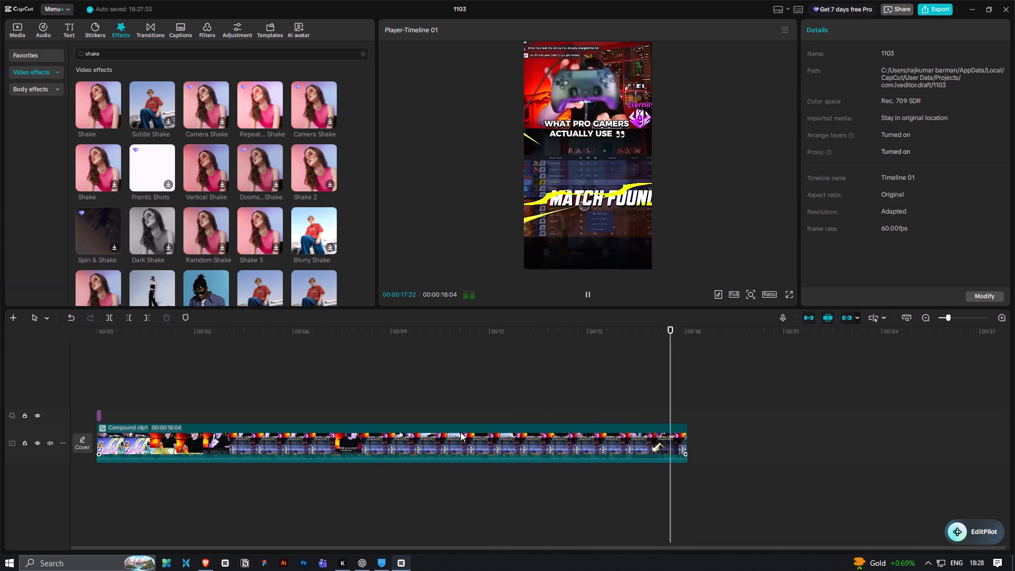
{"action": "left_click_drag", "start_coordinate": [418, 340], "coordinate": [107, 377]}
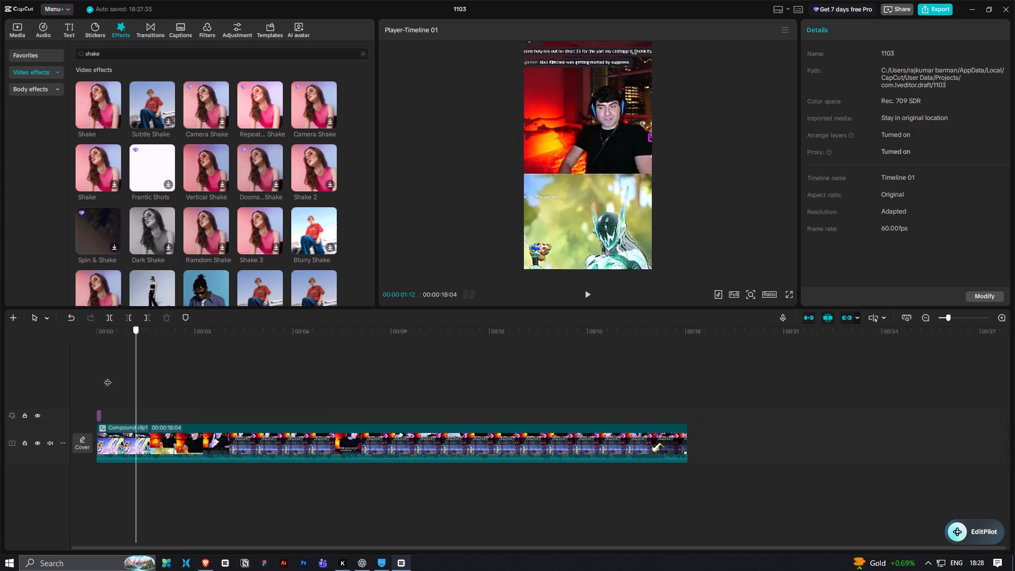
{"action": "left_click_drag", "start_coordinate": [107, 377], "coordinate": [85, 378]}
{"action": "key", "text": "space"}
{"action": "scroll", "coordinate": [95, 374], "scroll_direction": "down", "scroll_amount": 7, "text": "ctrl"}
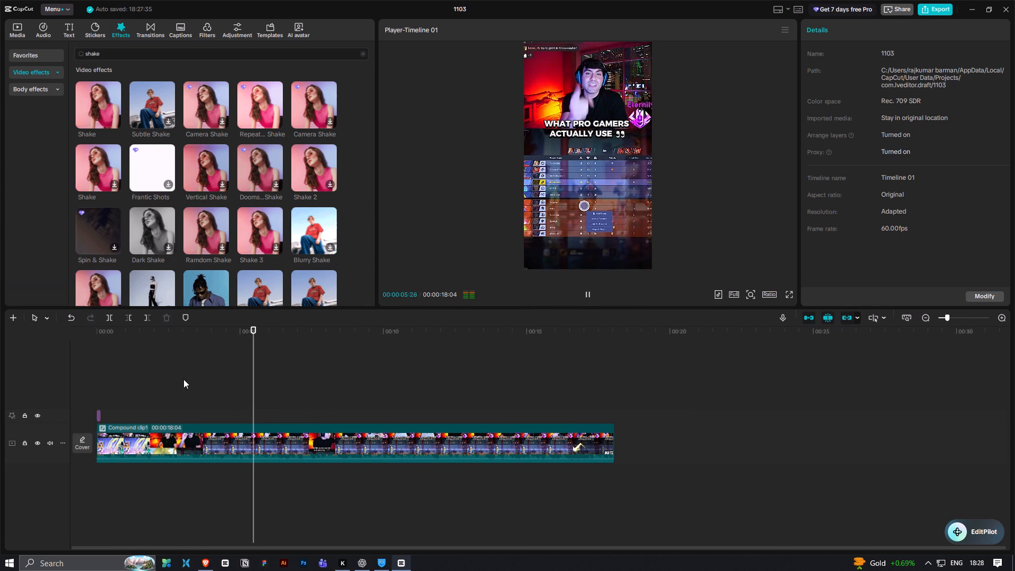
{"action": "key", "text": "space"}
Open Compound clip1, show the available transitions, and play its clips from about 2 s to 7 s to review the cuts.
{"action": "double_click", "coordinate": [227, 426]}
{"action": "scroll", "coordinate": [234, 439], "scroll_direction": "up", "scroll_amount": 2, "text": "ctrl"}
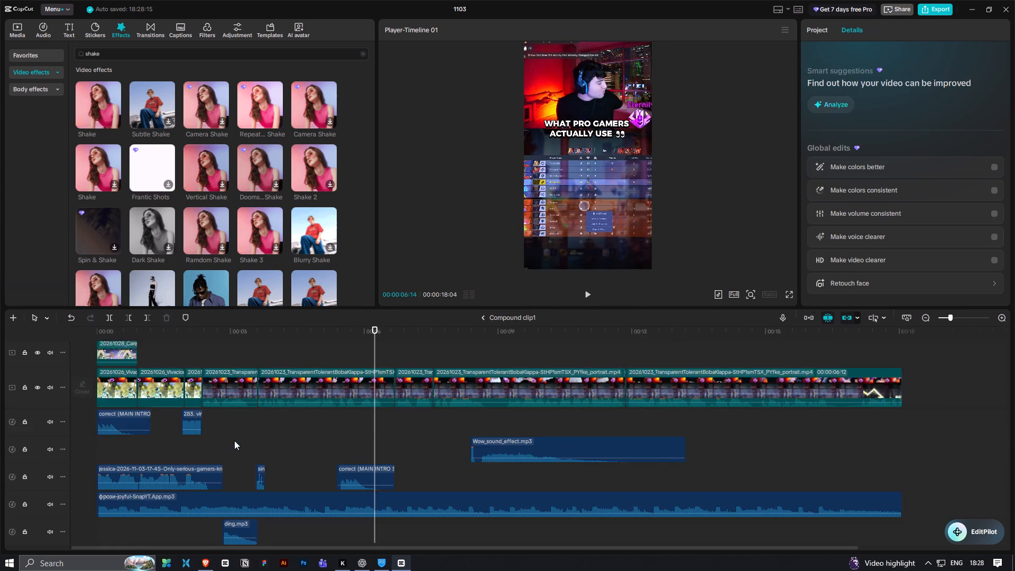
{"action": "scroll", "coordinate": [234, 440], "scroll_direction": "up", "scroll_amount": 2, "text": "ctrl"}
{"action": "left_click", "coordinate": [157, 24]}
{"action": "scroll", "coordinate": [214, 339], "scroll_direction": "up", "scroll_amount": 4}
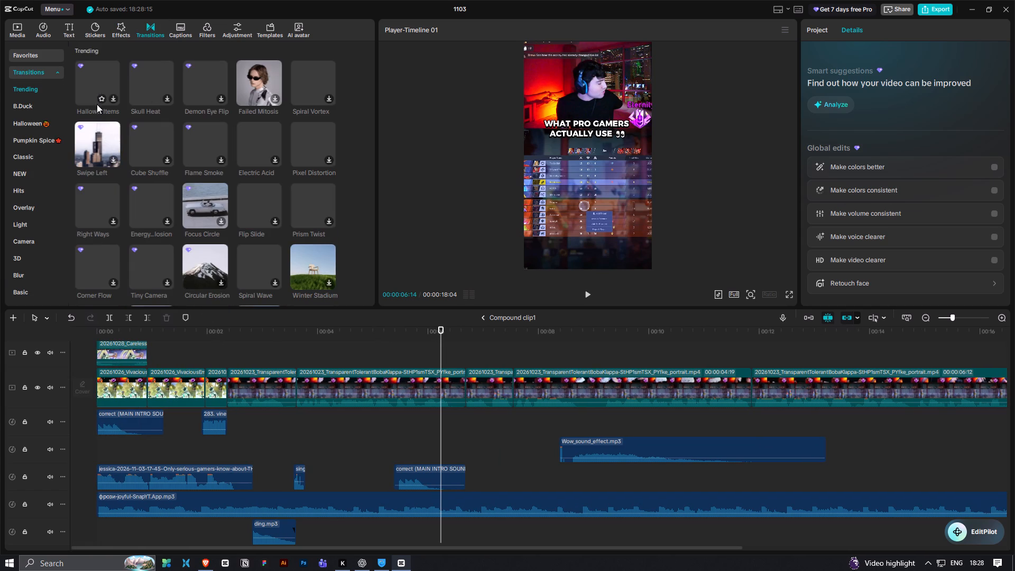
{"action": "left_click_drag", "start_coordinate": [246, 333], "coordinate": [209, 345]}
{"action": "key", "text": "space"}
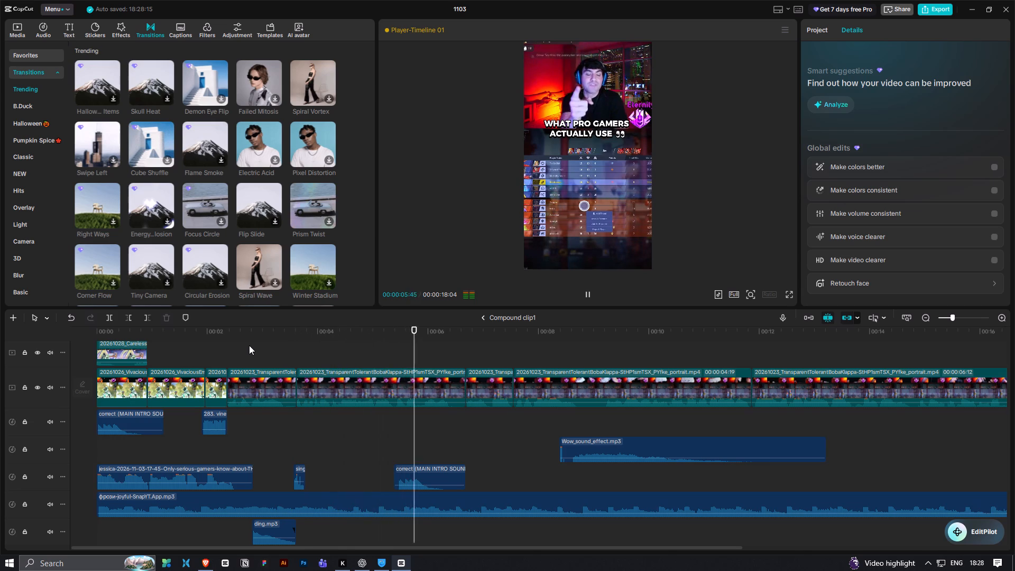
{"action": "key", "text": "space"}
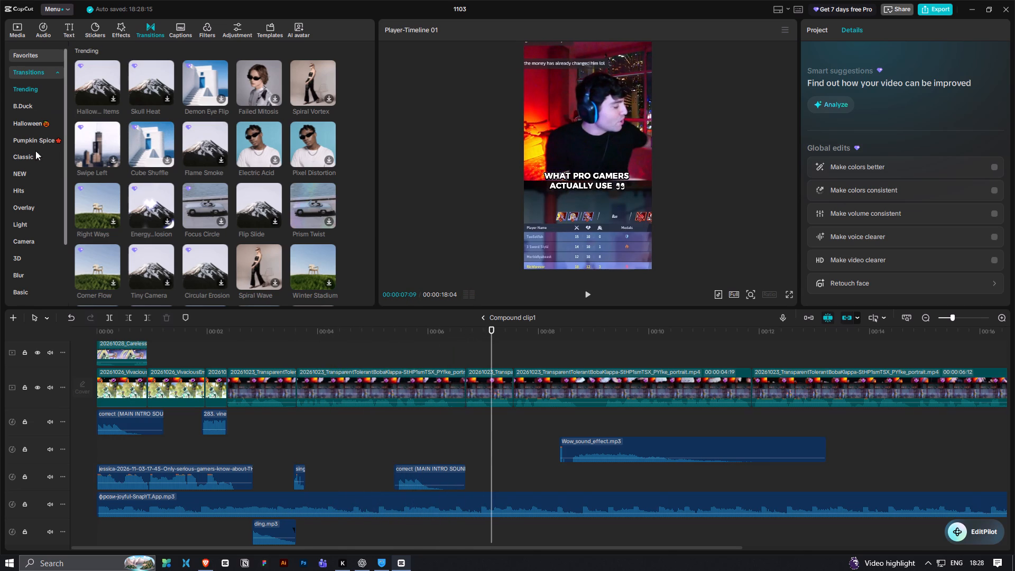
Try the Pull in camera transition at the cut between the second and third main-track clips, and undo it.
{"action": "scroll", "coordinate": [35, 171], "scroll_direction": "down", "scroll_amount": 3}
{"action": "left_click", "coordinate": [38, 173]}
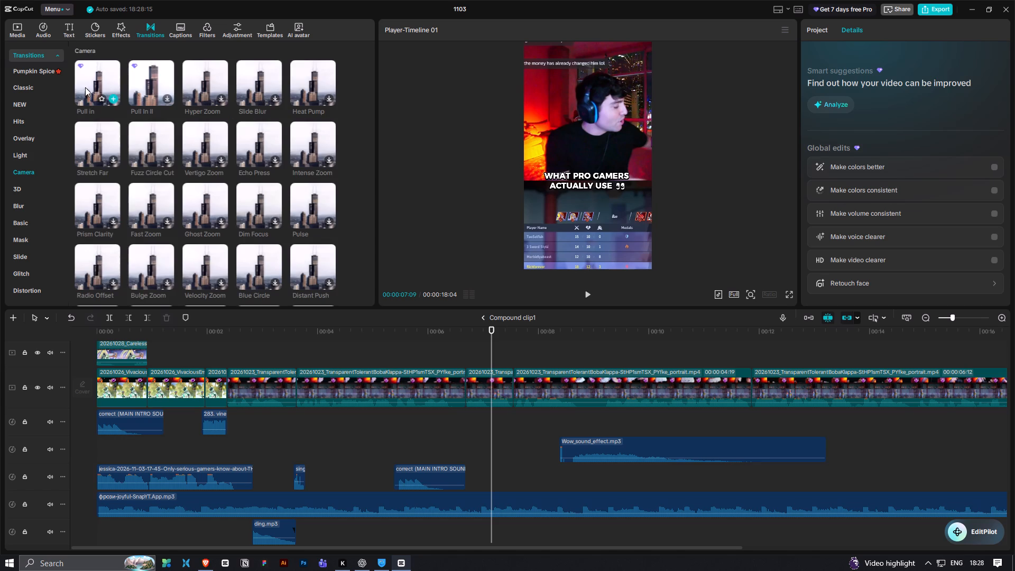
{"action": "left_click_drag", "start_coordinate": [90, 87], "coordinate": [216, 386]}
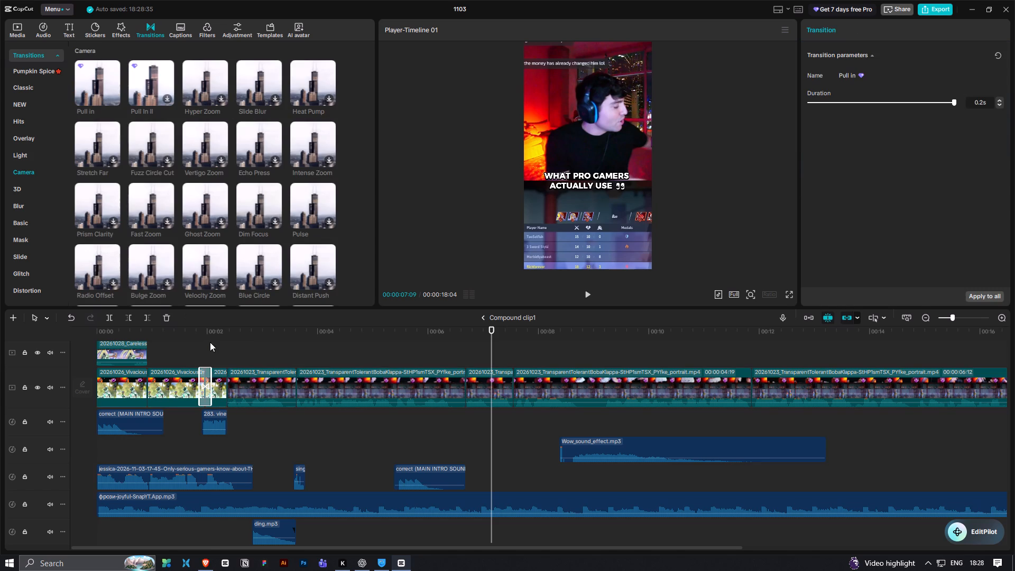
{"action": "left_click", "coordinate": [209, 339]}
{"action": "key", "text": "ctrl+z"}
Add the Pull in camera transition at the cut between the third and fourth main-track clips, and preview it.
{"action": "scroll", "coordinate": [205, 322], "scroll_direction": "up", "scroll_amount": 3, "text": "ctrl"}
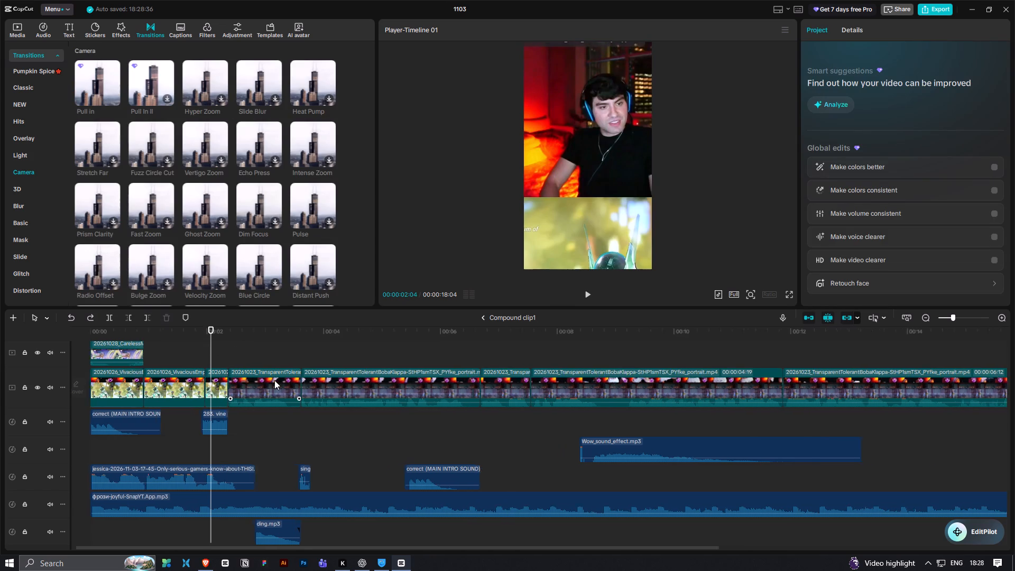
{"action": "scroll", "coordinate": [274, 380], "scroll_direction": "up", "scroll_amount": 2, "text": "ctrl"}
{"action": "left_click_drag", "start_coordinate": [88, 96], "coordinate": [220, 384]}
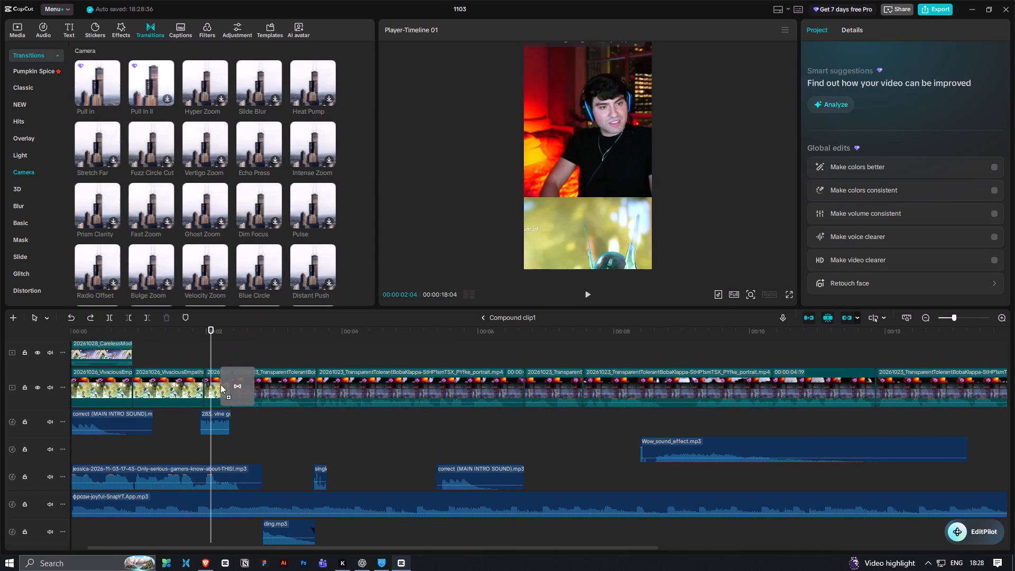
{"action": "left_click_drag", "start_coordinate": [220, 384], "coordinate": [223, 385]}
{"action": "left_click", "coordinate": [204, 347]}
{"action": "key", "text": "space"}
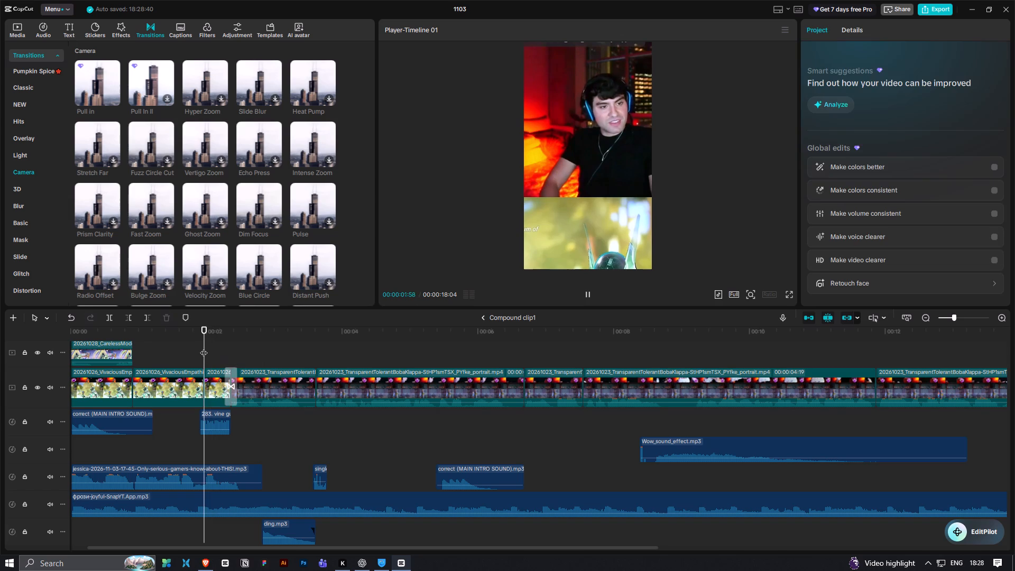
{"action": "key", "text": "space"}
{"action": "left_click", "coordinate": [199, 344]}
{"action": "key", "text": "space"}
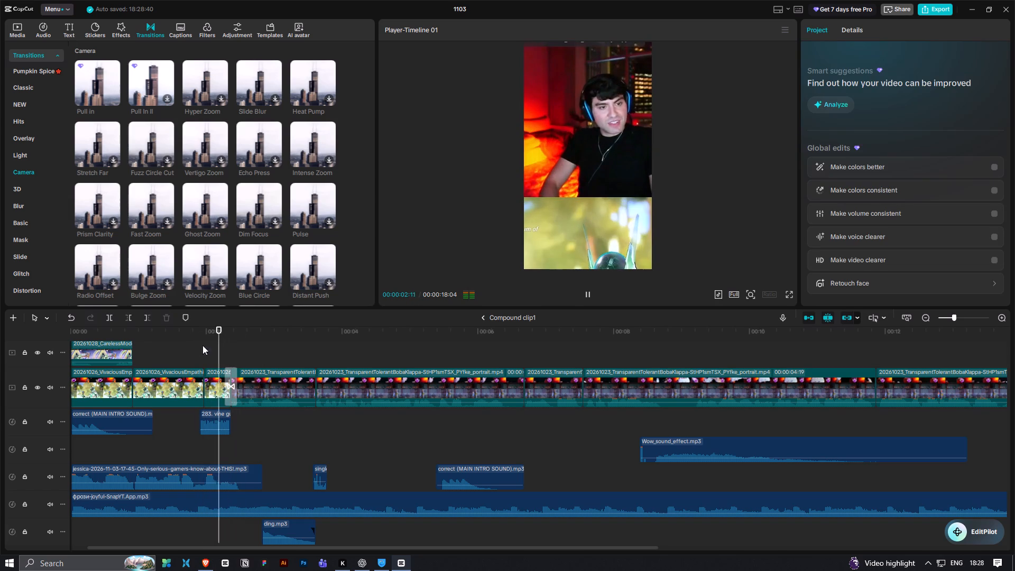
{"action": "key", "text": "space"}
Shorten the Pull in transition between the third and fourth main-track clips and play across it.
{"action": "left_click", "coordinate": [230, 386]}
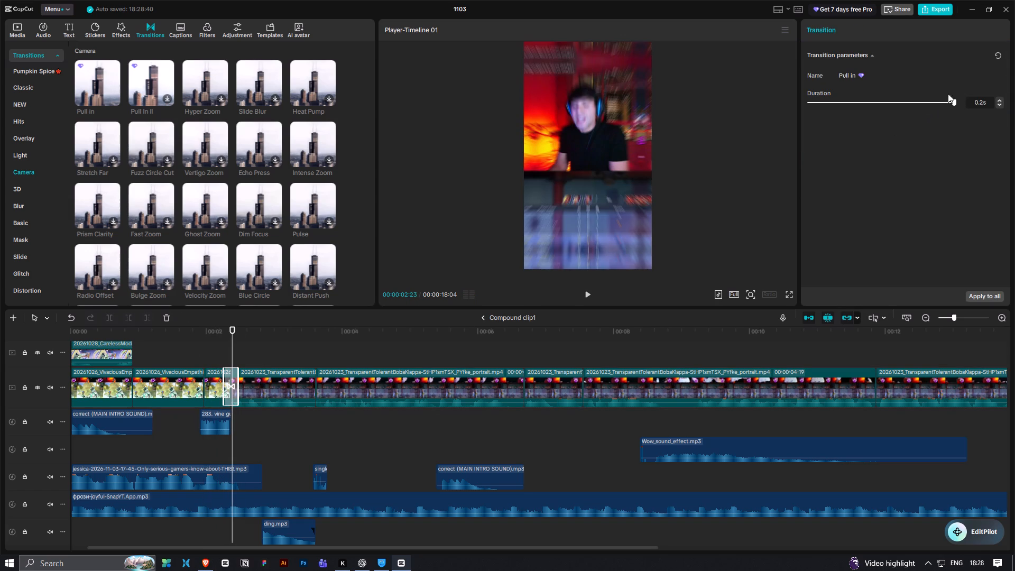
{"action": "left_click_drag", "start_coordinate": [945, 104], "coordinate": [829, 139]}
{"action": "left_click", "coordinate": [200, 342]}
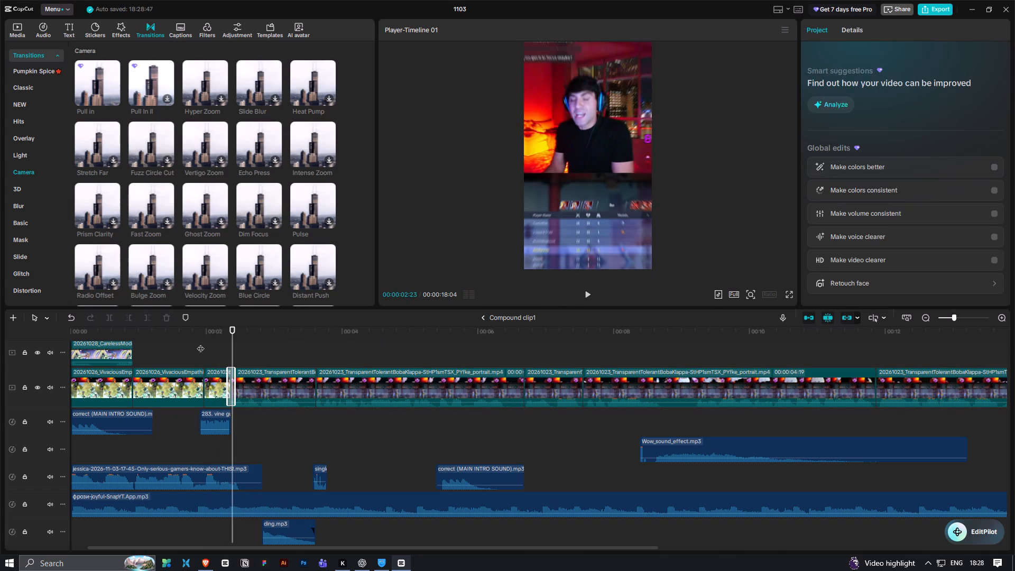
{"action": "key", "text": "space"}
{"action": "scroll", "coordinate": [269, 363], "scroll_direction": "down", "scroll_amount": 8, "text": "ctrl"}
{"action": "key", "text": "space"}
Set the preview's playback quality to High.
{"action": "left_click", "coordinate": [724, 293]}
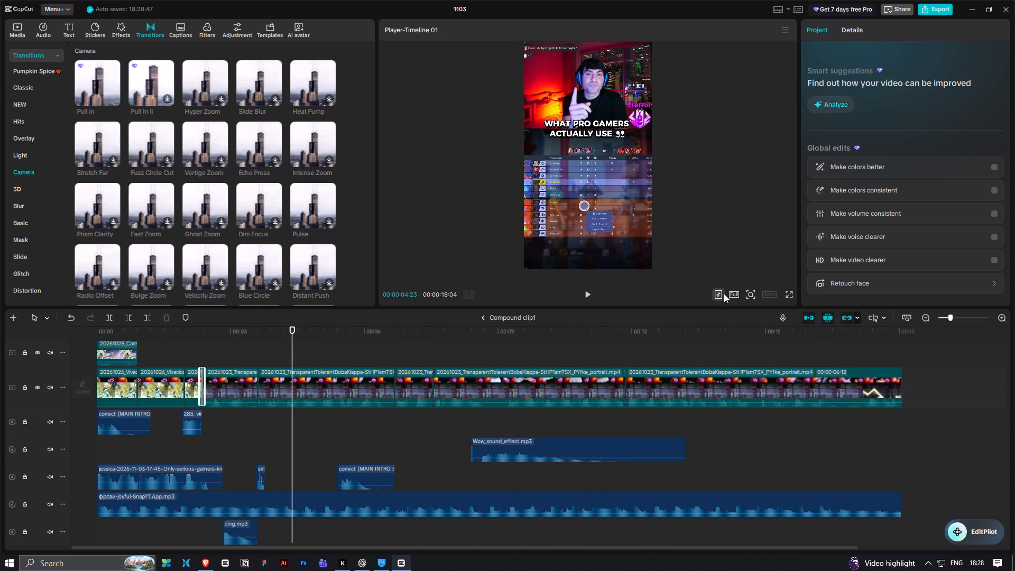
{"action": "left_click", "coordinate": [732, 301]}
{"action": "left_click", "coordinate": [733, 297]}
{"action": "left_click", "coordinate": [733, 297]}
{"action": "left_click", "coordinate": [753, 341]}
Play Compound clip1 from just before the Pull in transition to about 15 s, and recheck the section around 6 s.
{"action": "left_click", "coordinate": [177, 335]}
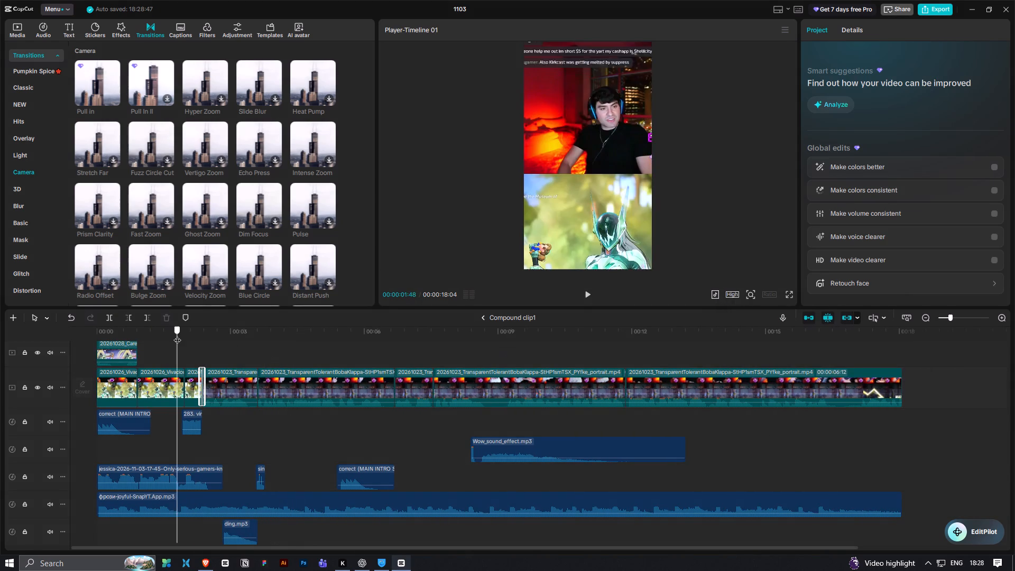
{"action": "key", "text": "space"}
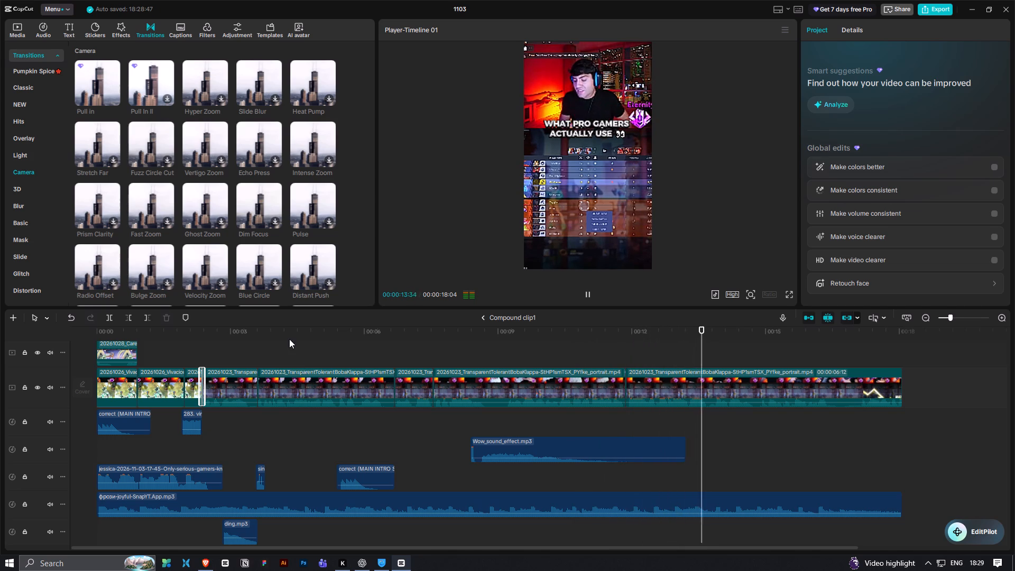
{"action": "scroll", "coordinate": [458, 369], "scroll_direction": "down", "scroll_amount": 8, "text": "ctrl"}
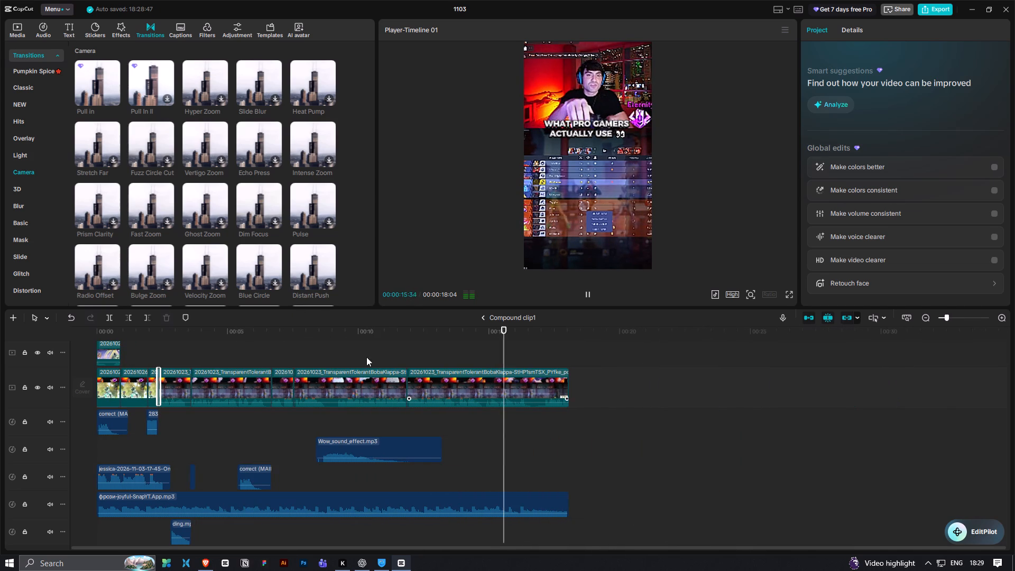
{"action": "key", "text": "space"}
{"action": "left_click", "coordinate": [265, 358]}
{"action": "key", "text": "space"}
{"action": "key", "text": "space"}
Copy the short sound clip at about 3.6 s to the cut between the fifth and sixth main-track clips, and play it.
{"action": "scroll", "coordinate": [294, 455], "scroll_direction": "up", "scroll_amount": 5, "text": "ctrl"}
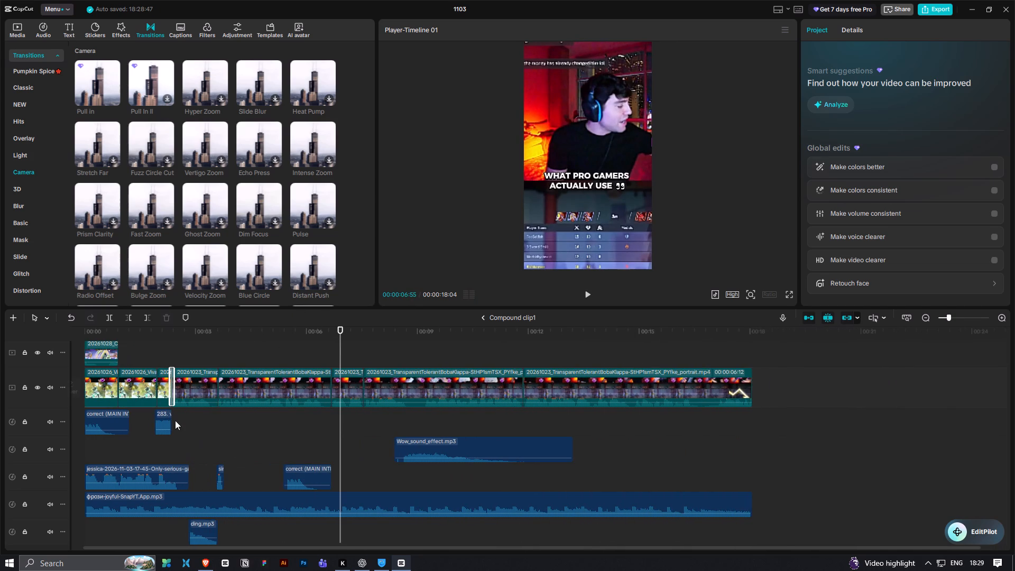
{"action": "scroll", "coordinate": [235, 452], "scroll_direction": "up", "scroll_amount": 6, "text": "ctrl"}
{"action": "left_click_drag", "start_coordinate": [235, 454], "coordinate": [167, 483]}
{"action": "scroll", "coordinate": [196, 482], "scroll_direction": "up", "scroll_amount": 3, "text": "ctrl"}
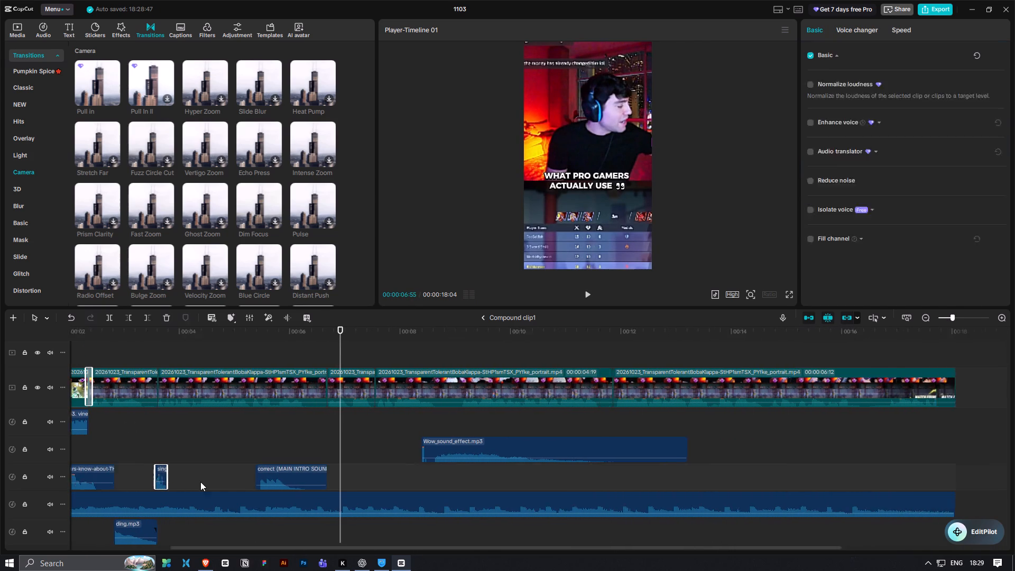
{"action": "scroll", "coordinate": [200, 482], "scroll_direction": "up", "scroll_amount": 2, "text": "ctrl"}
{"action": "left_click_drag", "start_coordinate": [119, 476], "coordinate": [356, 420], "text": "alt"}
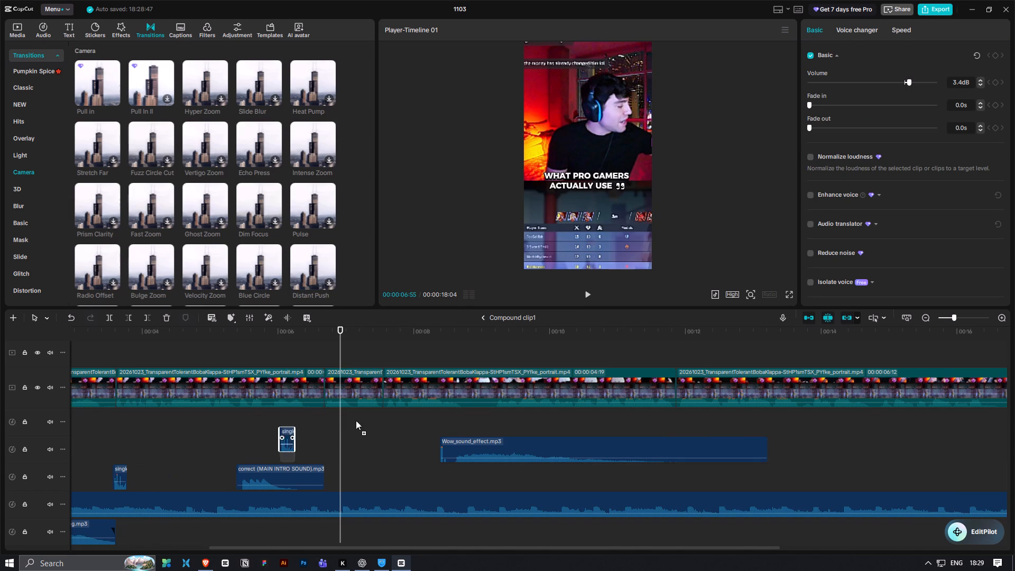
{"action": "left_click_drag", "start_coordinate": [356, 420], "coordinate": [327, 422], "text": "alt"}
{"action": "left_click", "coordinate": [300, 349]}
{"action": "key", "text": "space"}
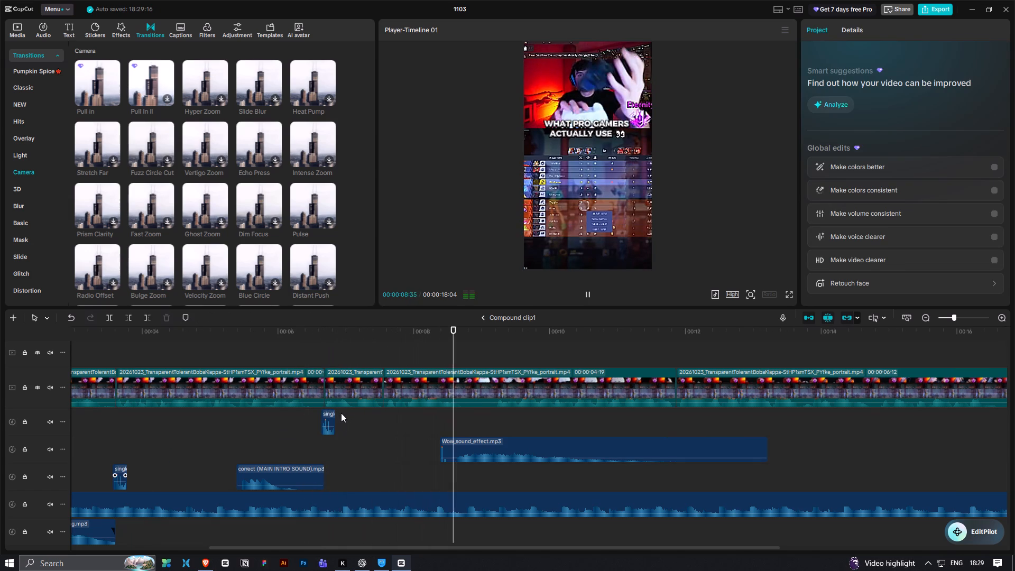
{"action": "scroll", "coordinate": [341, 413], "scroll_direction": "down", "scroll_amount": 17, "text": "ctrl"}
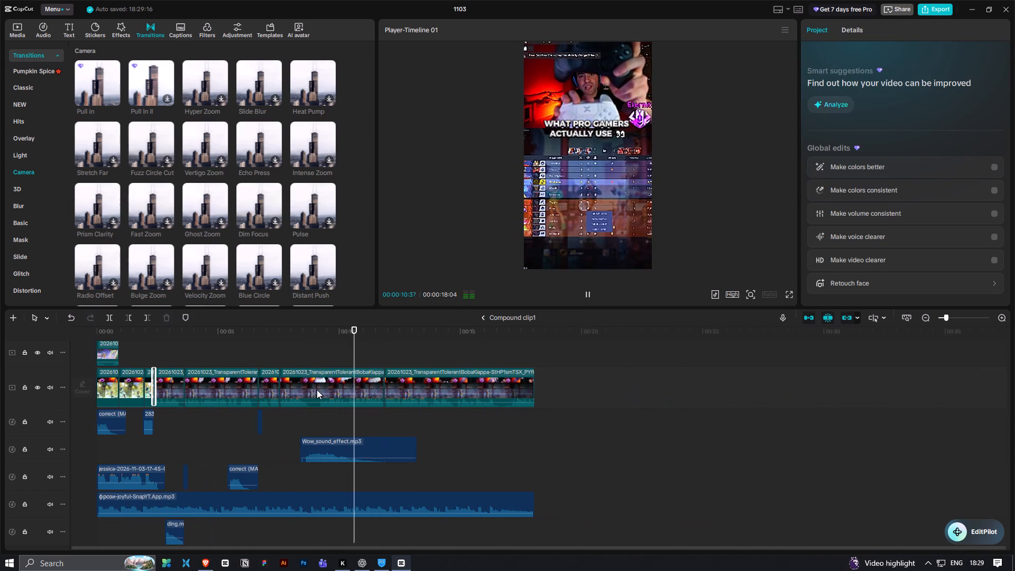
Return from Compound clip1 to the main timeline and play the video from the start to review it.
{"action": "left_click", "coordinate": [482, 312]}
{"action": "left_click_drag", "start_coordinate": [271, 346], "coordinate": [135, 356]}
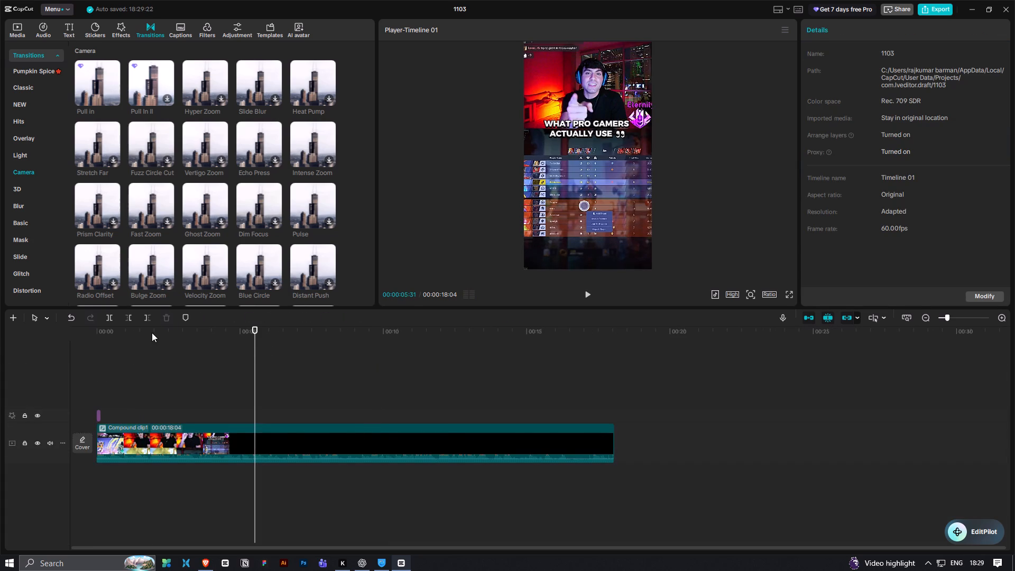
{"action": "left_click_drag", "start_coordinate": [152, 333], "coordinate": [77, 352]}
{"action": "key", "text": "space"}
{"action": "scroll", "coordinate": [171, 386], "scroll_direction": "down", "scroll_amount": 2, "text": "ctrl"}
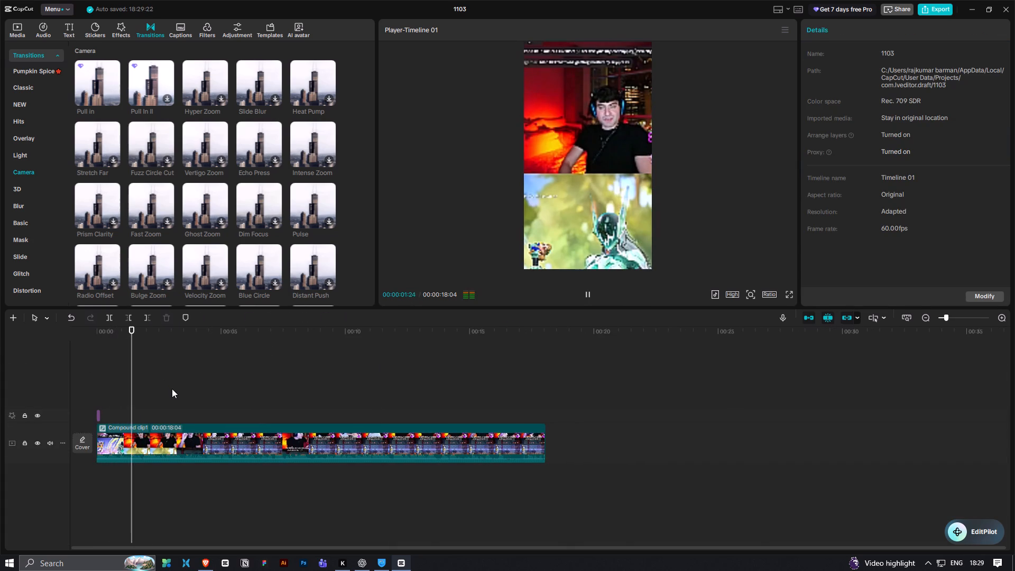
{"action": "key", "text": "space"}
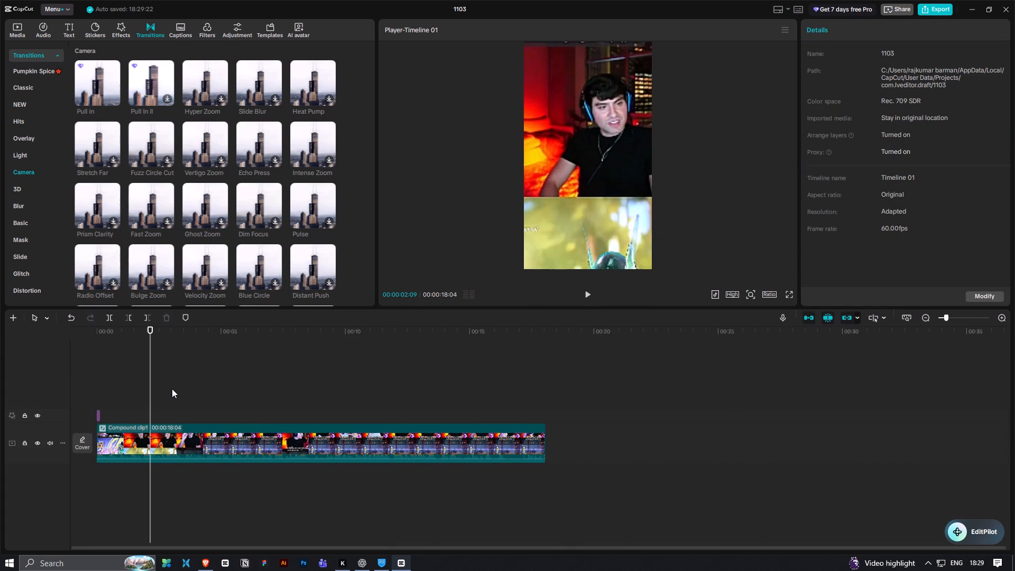
{"action": "key", "text": "space"}
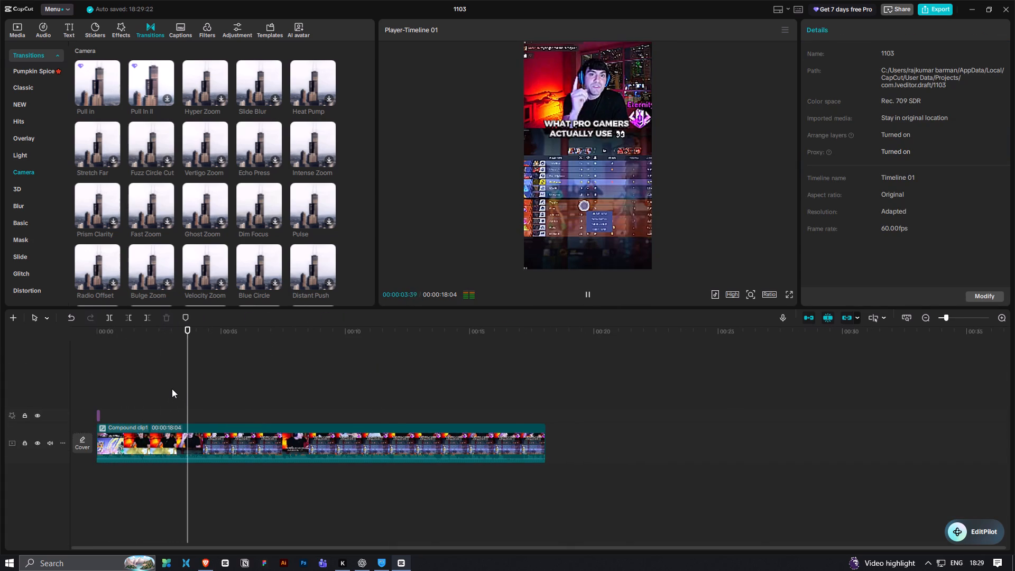
Continue playing the main timeline from about 4 s to past 9 s to review the edited video.
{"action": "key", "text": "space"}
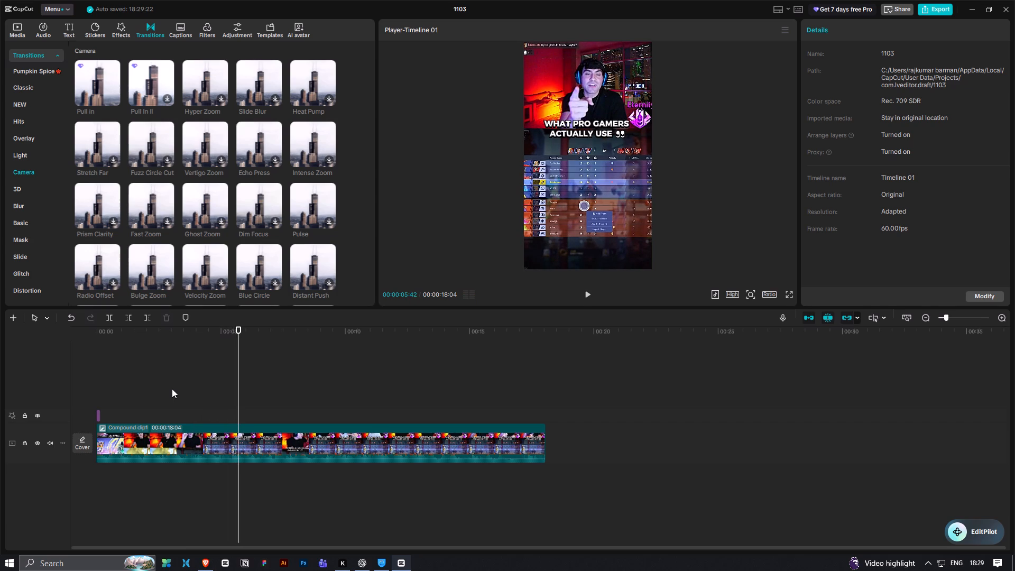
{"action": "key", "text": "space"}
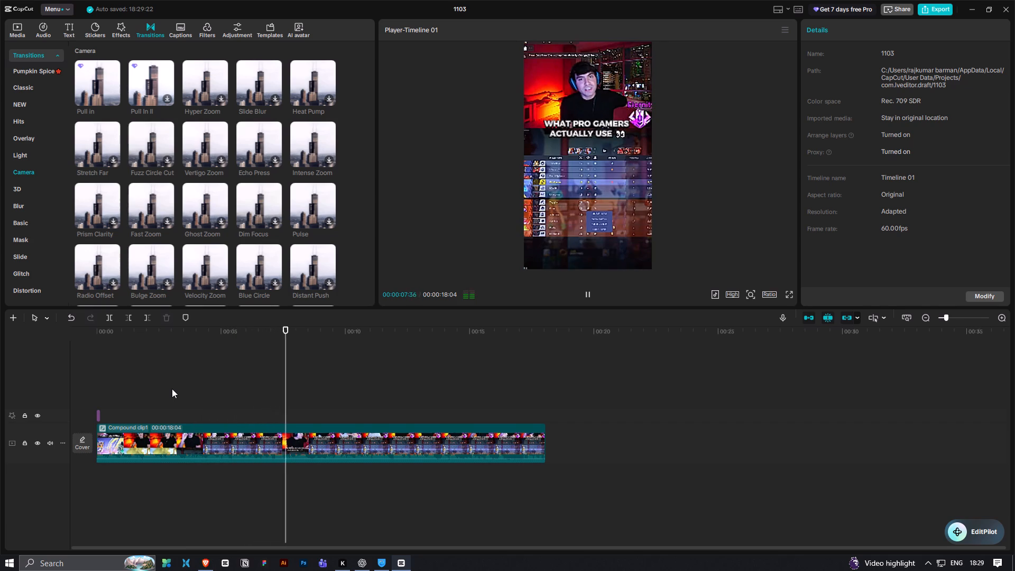
{"action": "scroll", "coordinate": [162, 348], "scroll_direction": "down", "scroll_amount": 7, "text": "ctrl"}
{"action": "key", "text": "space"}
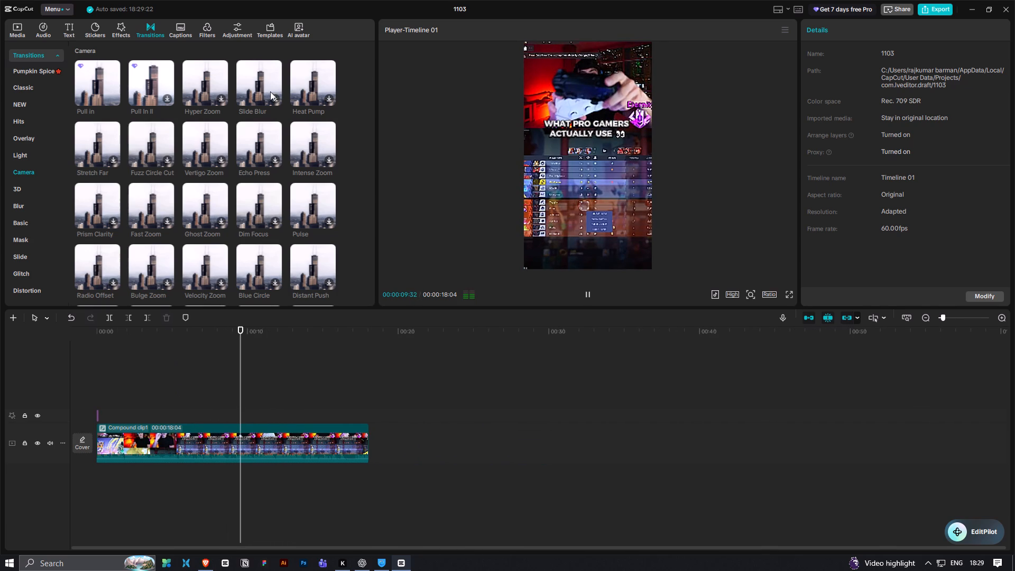
Close the project to the home screen, switch the account there, and reopen project 1103.
{"action": "left_click", "coordinate": [1009, 15]}
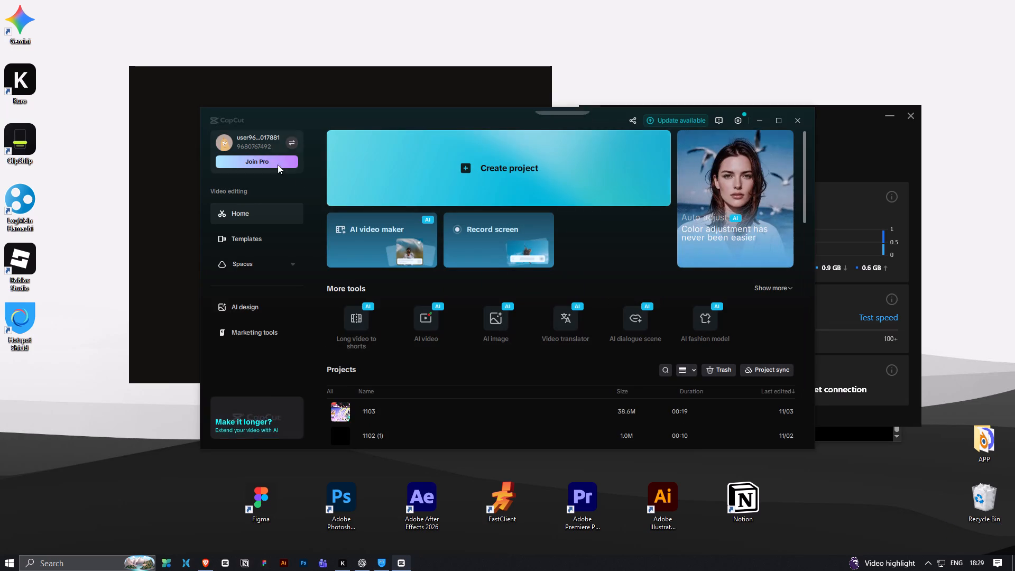
{"action": "left_click", "coordinate": [292, 142]}
{"action": "left_click", "coordinate": [251, 196]}
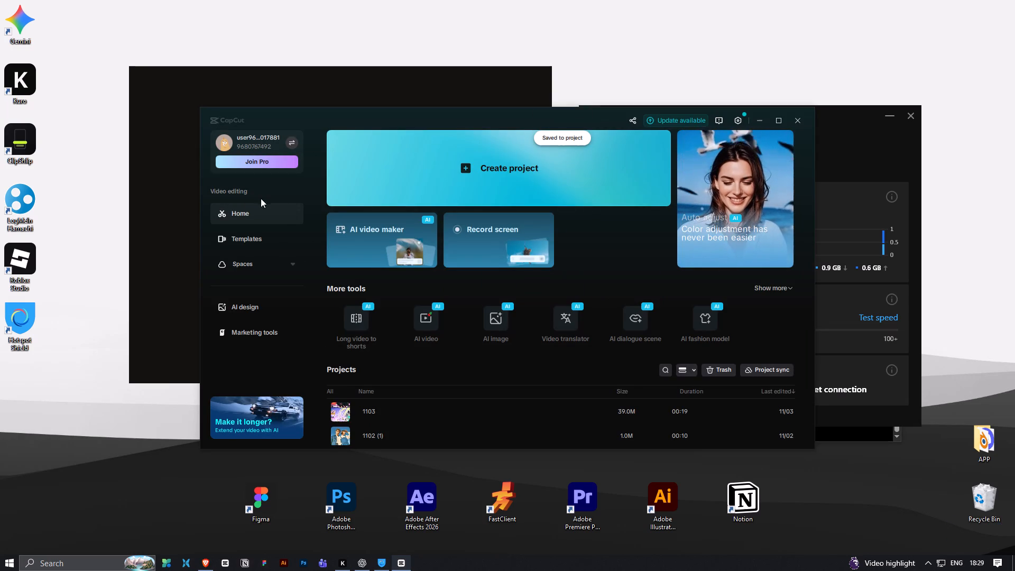
{"action": "left_click", "coordinate": [395, 411]}
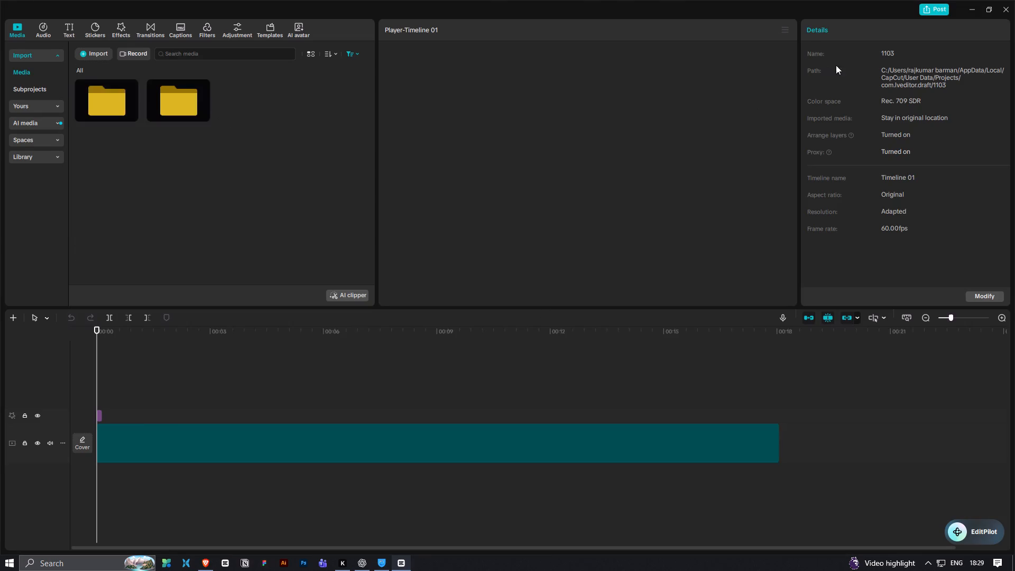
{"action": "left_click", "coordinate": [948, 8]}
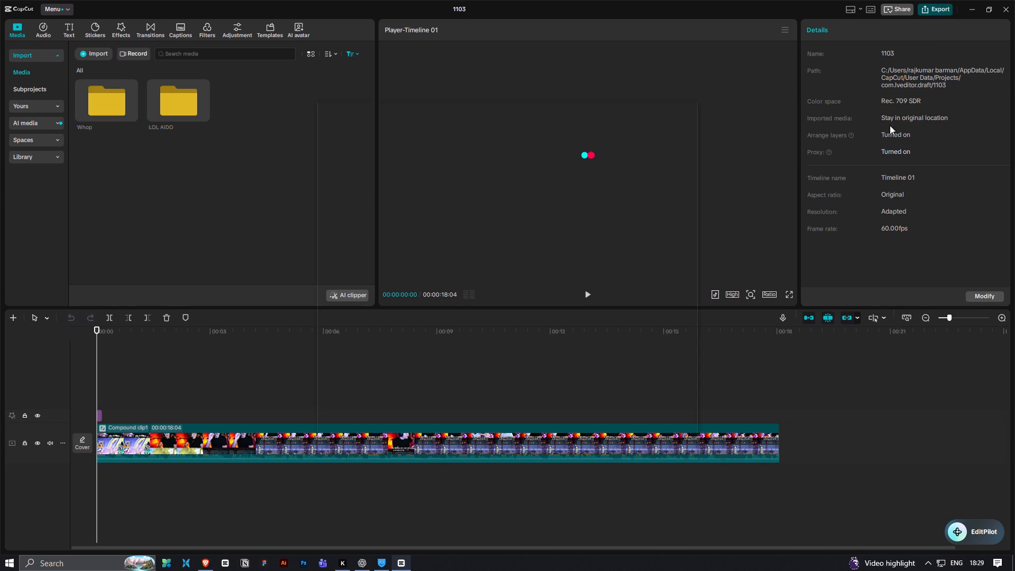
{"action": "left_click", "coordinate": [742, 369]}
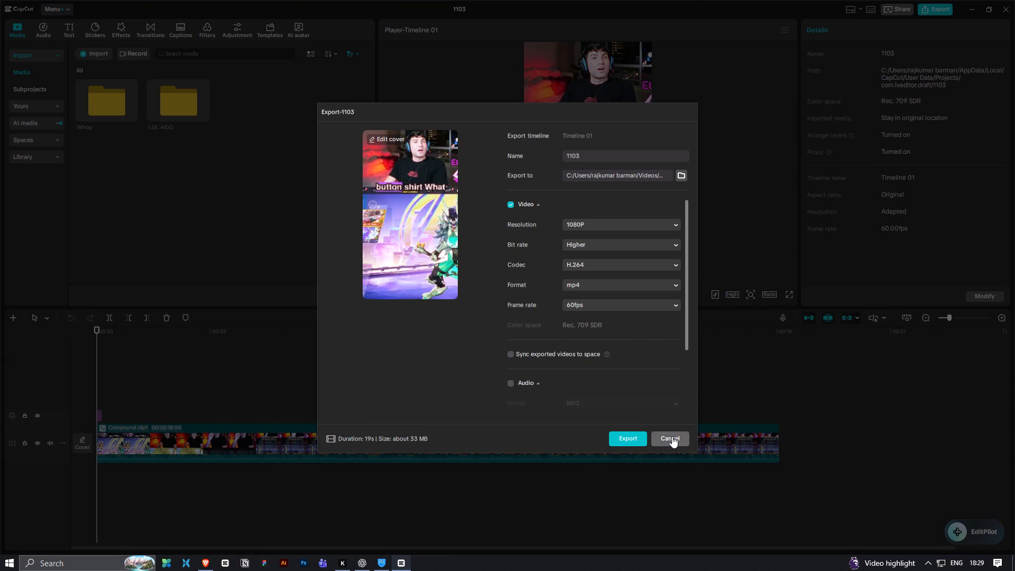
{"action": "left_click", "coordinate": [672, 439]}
Generate automatic captions for the timeline with English as the spoken language.
{"action": "left_click", "coordinate": [172, 30]}
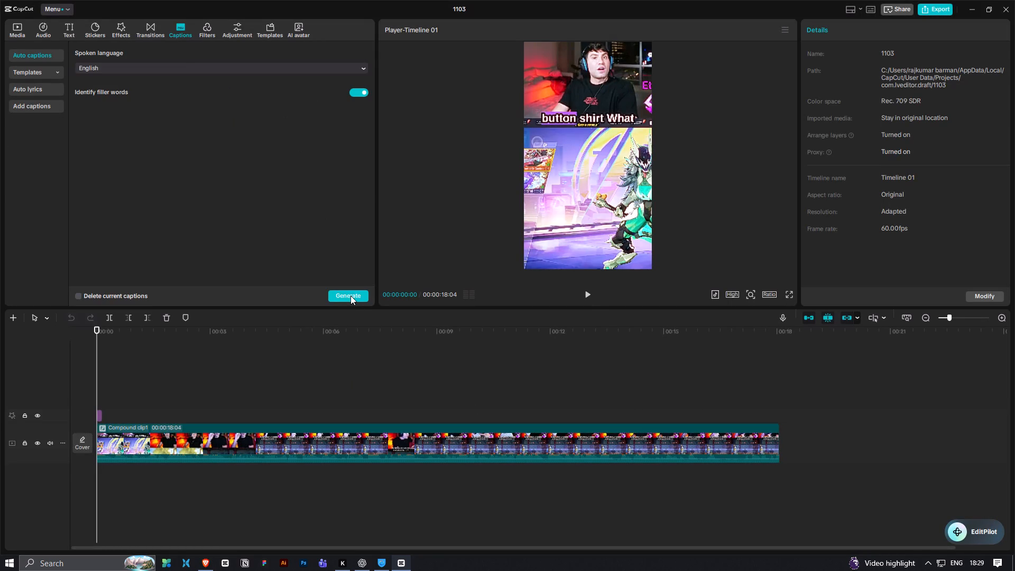
Generate automatic captions for the video with English as spoken language and filler-word identification on.
{"action": "left_click", "coordinate": [350, 296]}
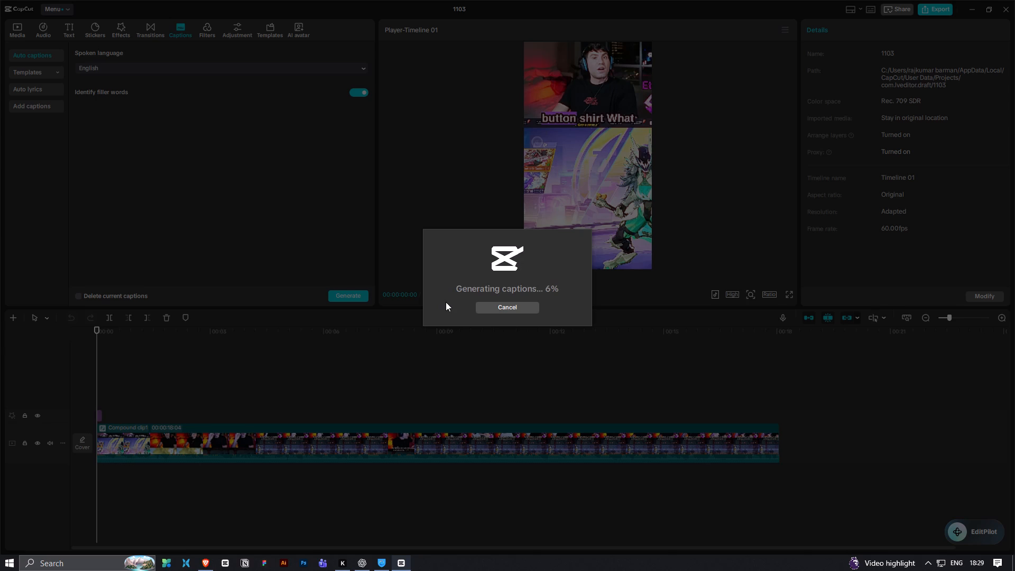
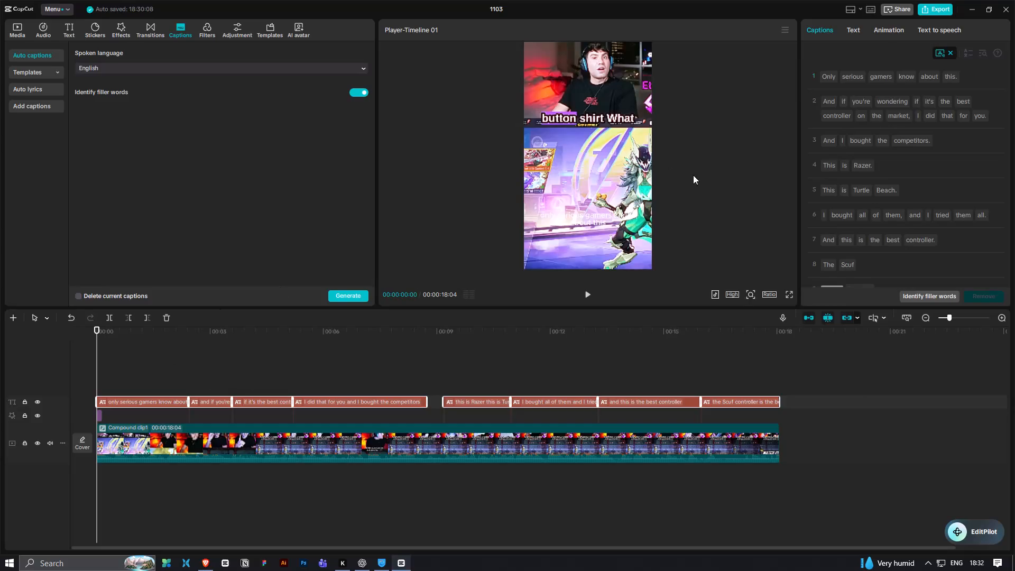
Apply the green "THE" text template to all captions and play the opening seconds to check it.
{"action": "left_click", "coordinate": [885, 28]}
{"action": "left_click", "coordinate": [834, 31]}
{"action": "left_click", "coordinate": [844, 31]}
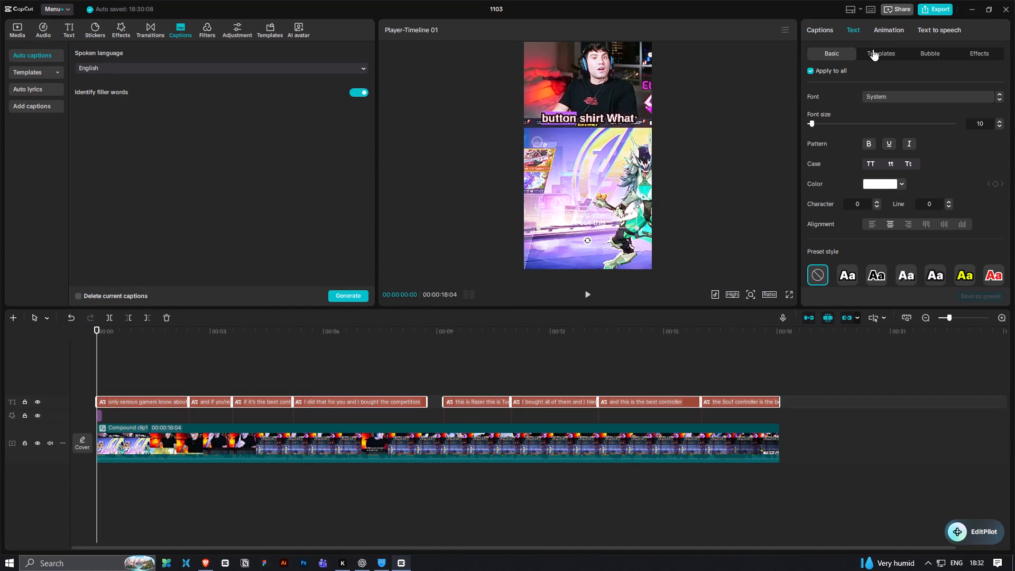
{"action": "left_click", "coordinate": [897, 59]}
{"action": "scroll", "coordinate": [913, 143], "scroll_direction": "down", "scroll_amount": 4}
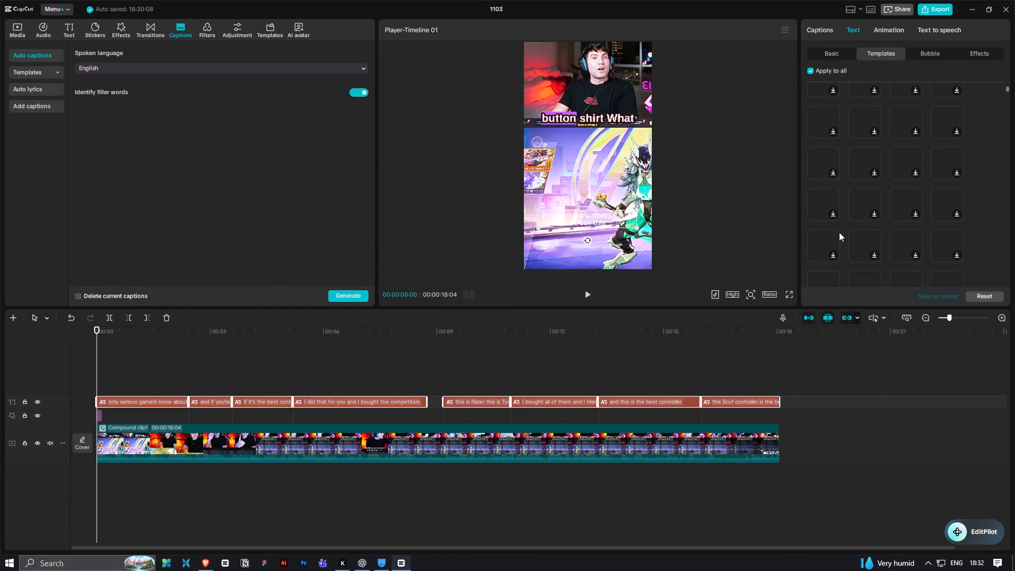
{"action": "scroll", "coordinate": [843, 249], "scroll_direction": "up", "scroll_amount": 3}
{"action": "scroll", "coordinate": [841, 216], "scroll_direction": "down", "scroll_amount": 2}
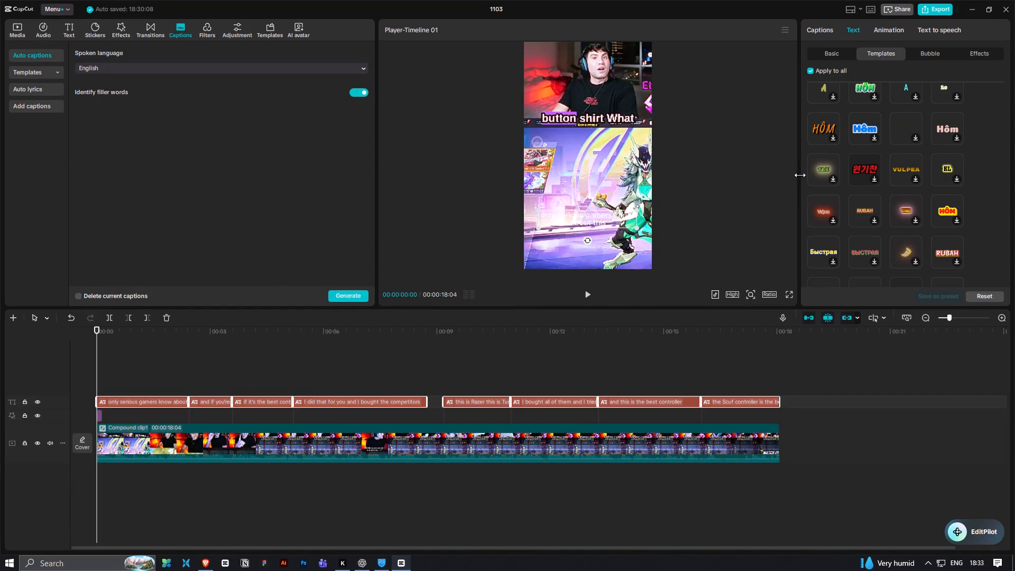
{"action": "left_click_drag", "start_coordinate": [800, 176], "coordinate": [526, 217]}
{"action": "scroll", "coordinate": [799, 199], "scroll_direction": "up", "scroll_amount": 2}
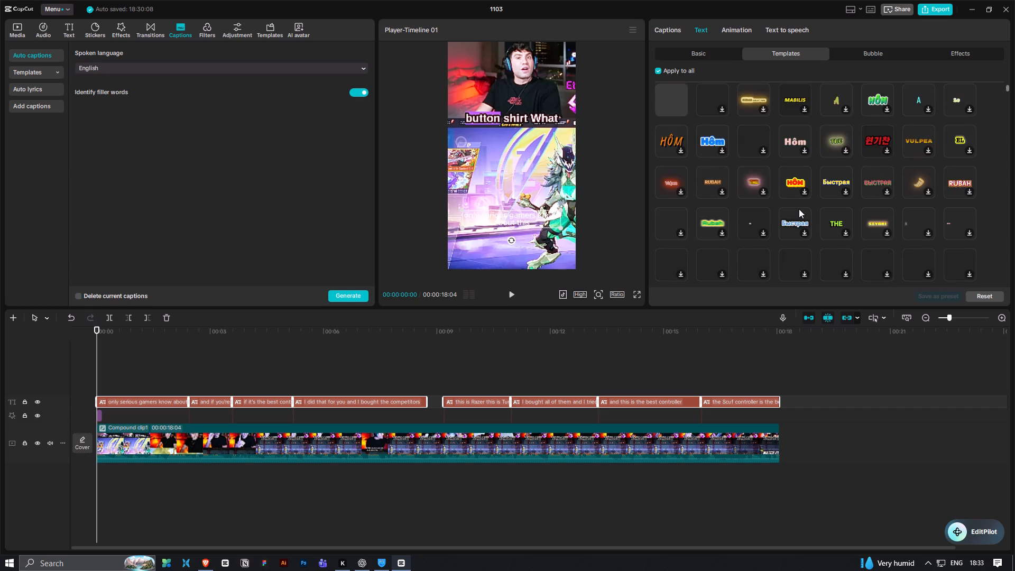
{"action": "scroll", "coordinate": [799, 209], "scroll_direction": "up", "scroll_amount": 2}
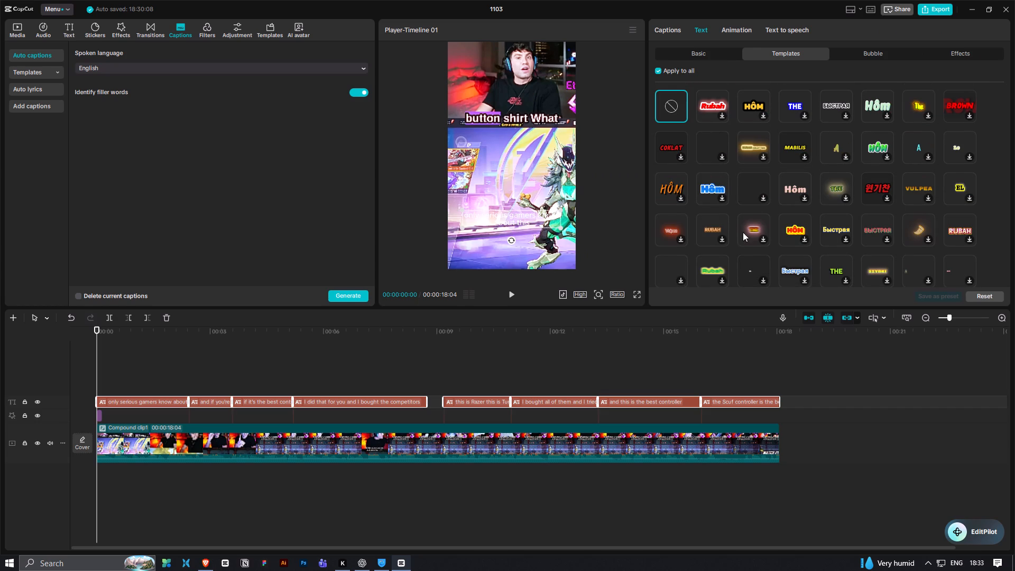
{"action": "scroll", "coordinate": [744, 231], "scroll_direction": "down", "scroll_amount": 3}
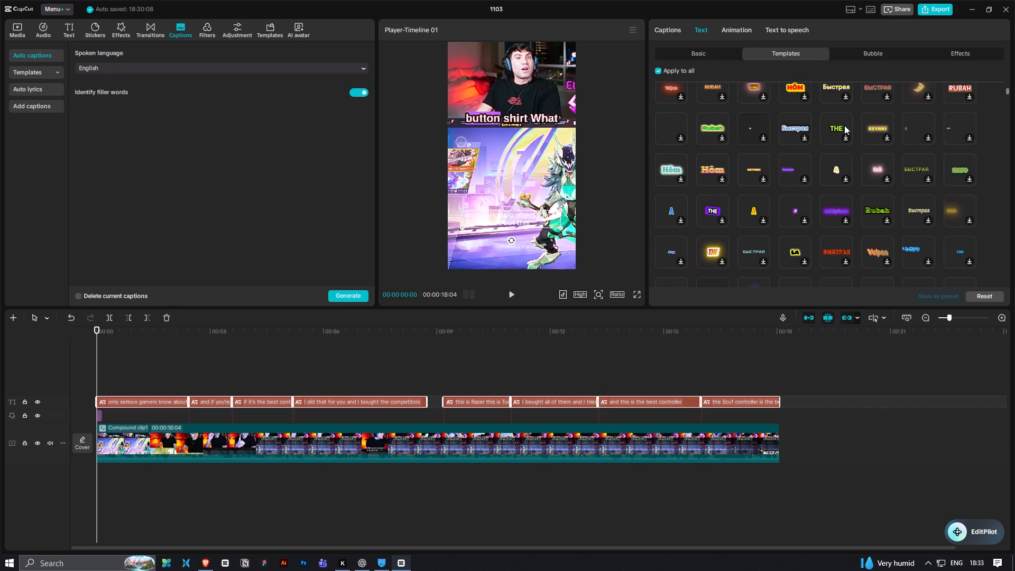
{"action": "left_click", "coordinate": [837, 135]}
{"action": "key", "text": "space"}
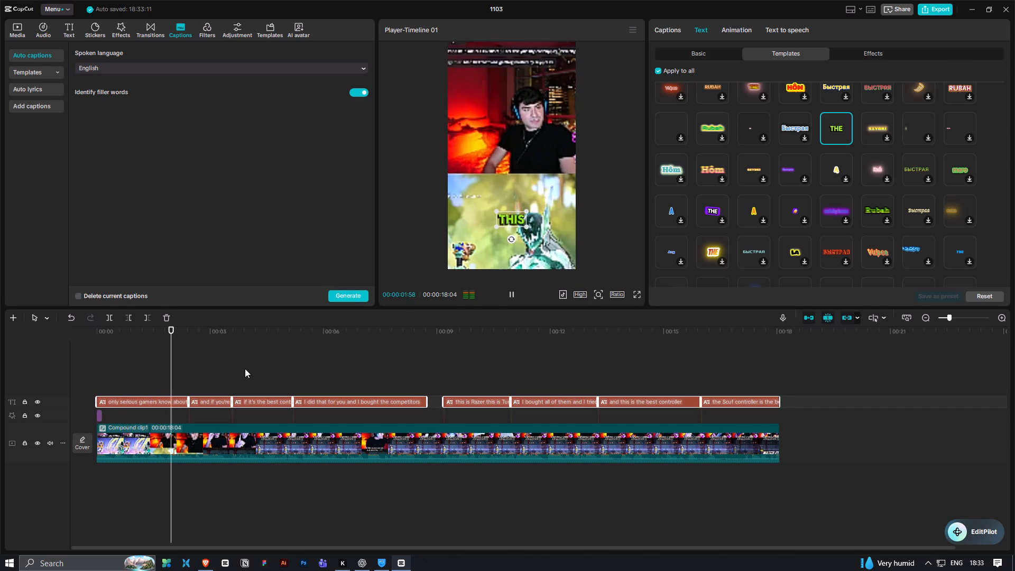
{"action": "left_click", "coordinate": [245, 370]}
Set the preview quality to Full and play the video again from near the start.
{"action": "left_click", "coordinate": [578, 293]}
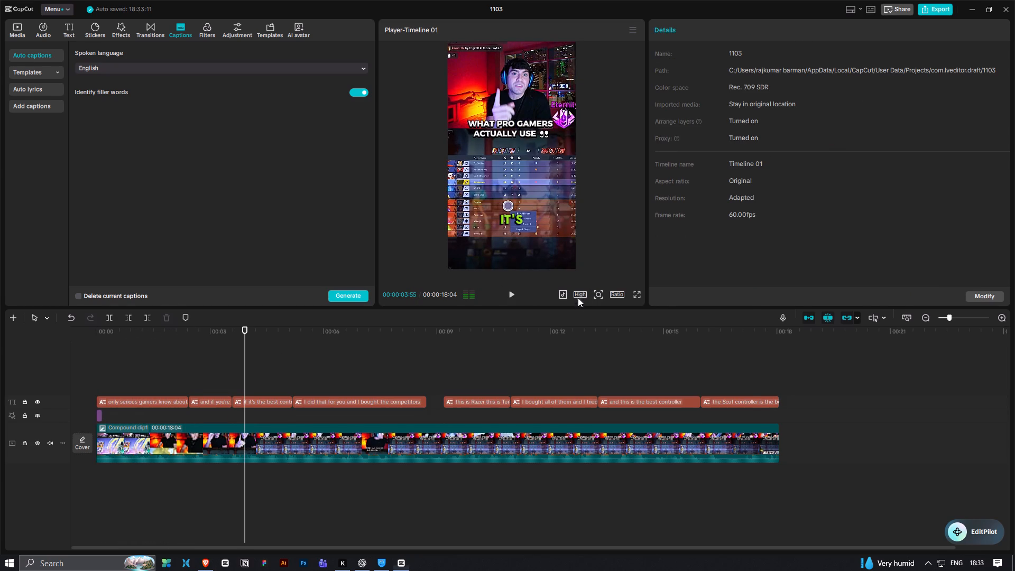
{"action": "left_click", "coordinate": [596, 304]}
{"action": "left_click_drag", "start_coordinate": [141, 333], "coordinate": [117, 340]}
{"action": "key", "text": "space"}
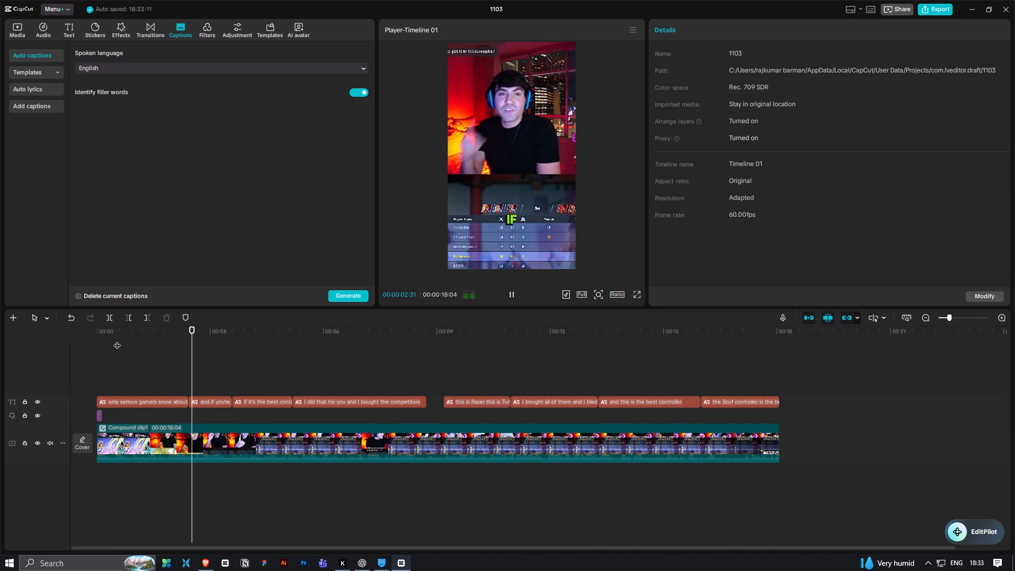
Change the text color of all captions to a fully saturated bright turquoise.
{"action": "left_click_drag", "start_coordinate": [81, 359], "coordinate": [613, 389]}
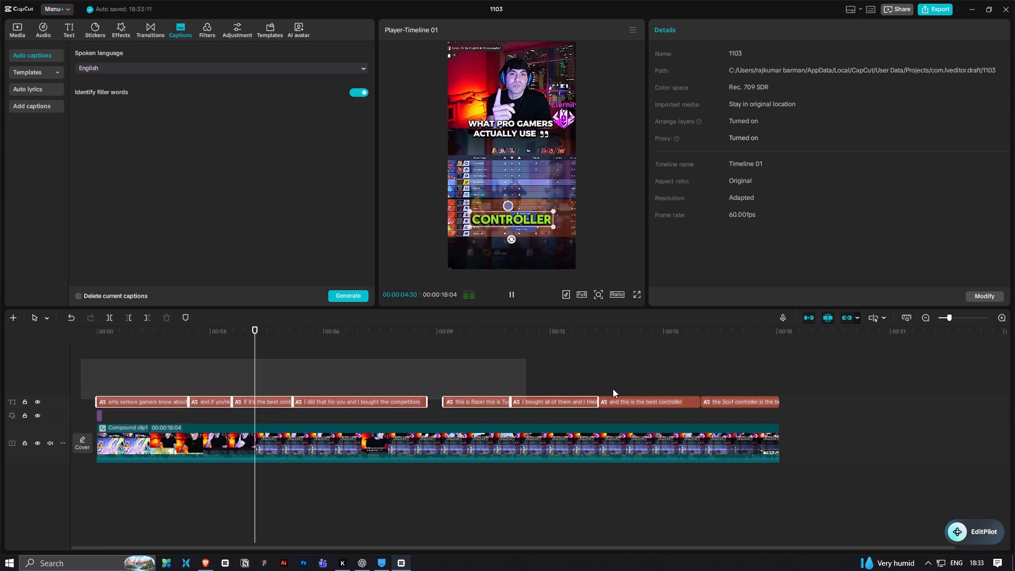
{"action": "left_click_drag", "start_coordinate": [613, 389], "coordinate": [743, 400]}
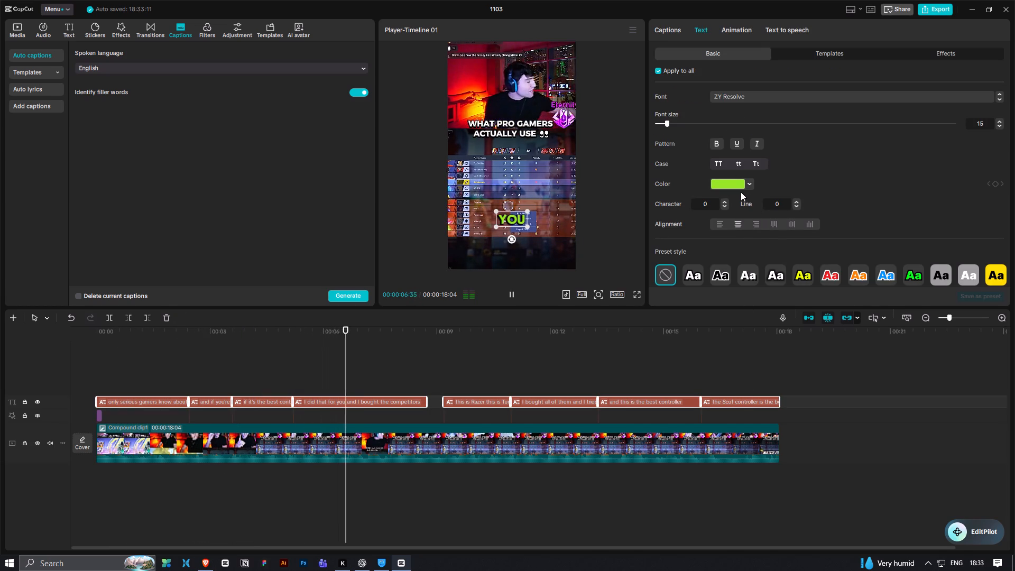
{"action": "left_click", "coordinate": [740, 190]}
{"action": "left_click", "coordinate": [737, 188]}
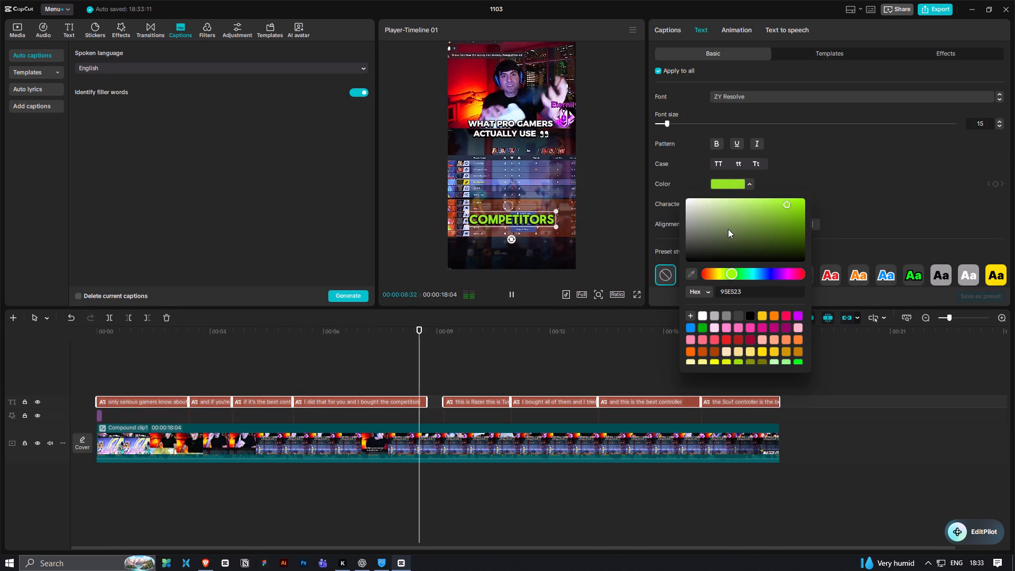
{"action": "left_click_drag", "start_coordinate": [729, 226], "coordinate": [827, 173]}
{"action": "left_click", "coordinate": [758, 271]}
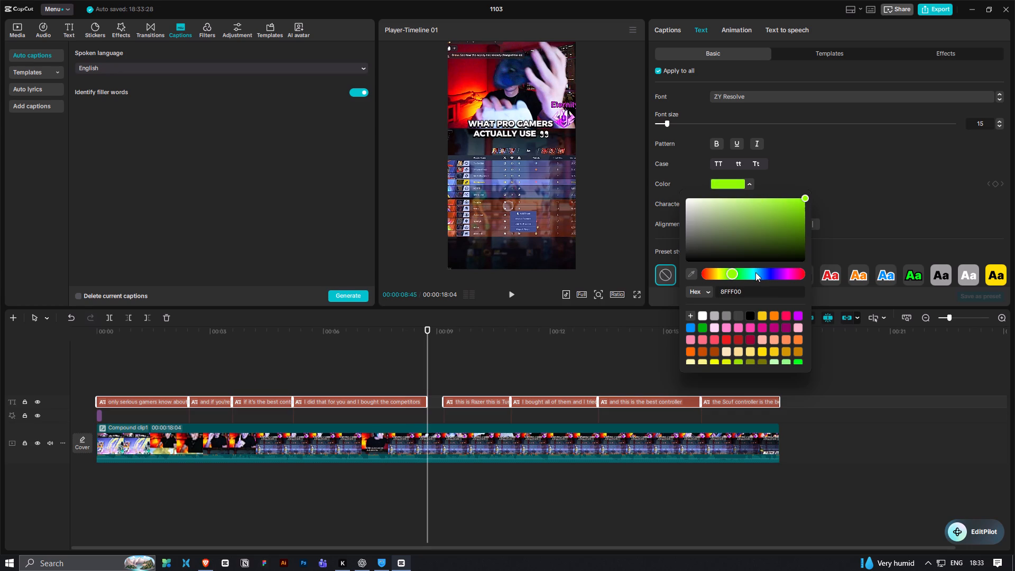
{"action": "left_click", "coordinate": [753, 274]}
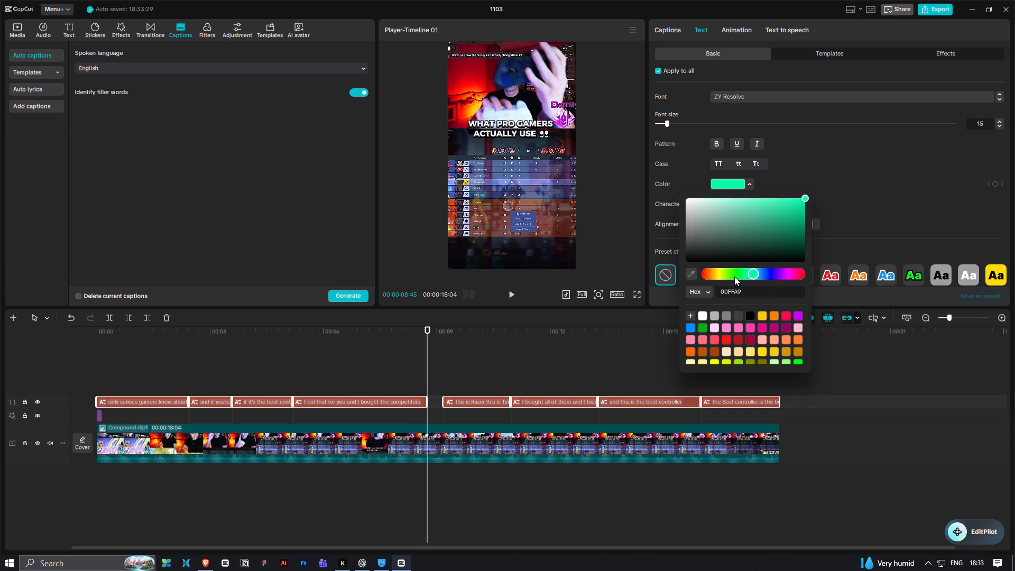
{"action": "left_click_drag", "start_coordinate": [777, 211], "coordinate": [774, 198]}
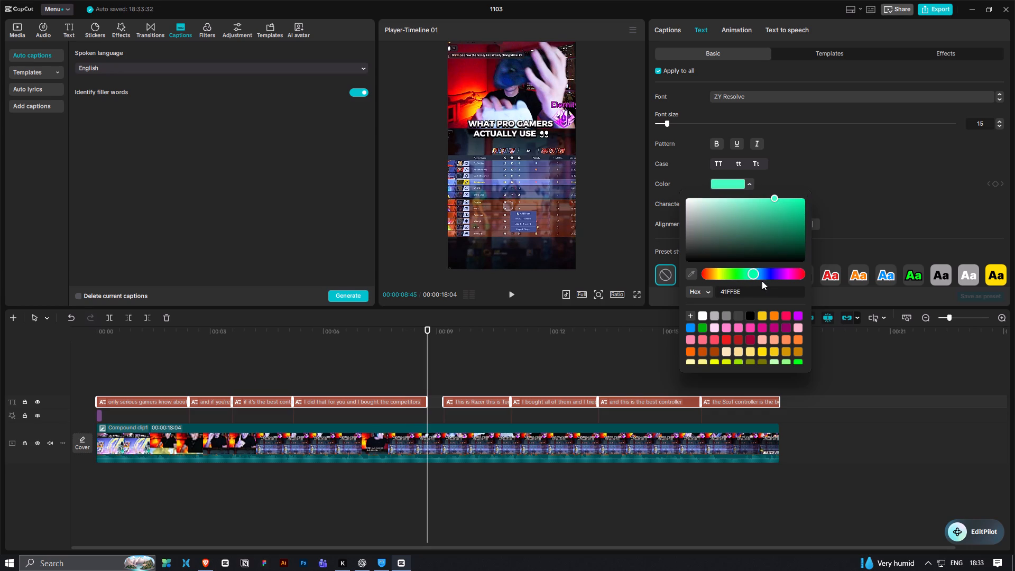
{"action": "left_click", "coordinate": [753, 273]}
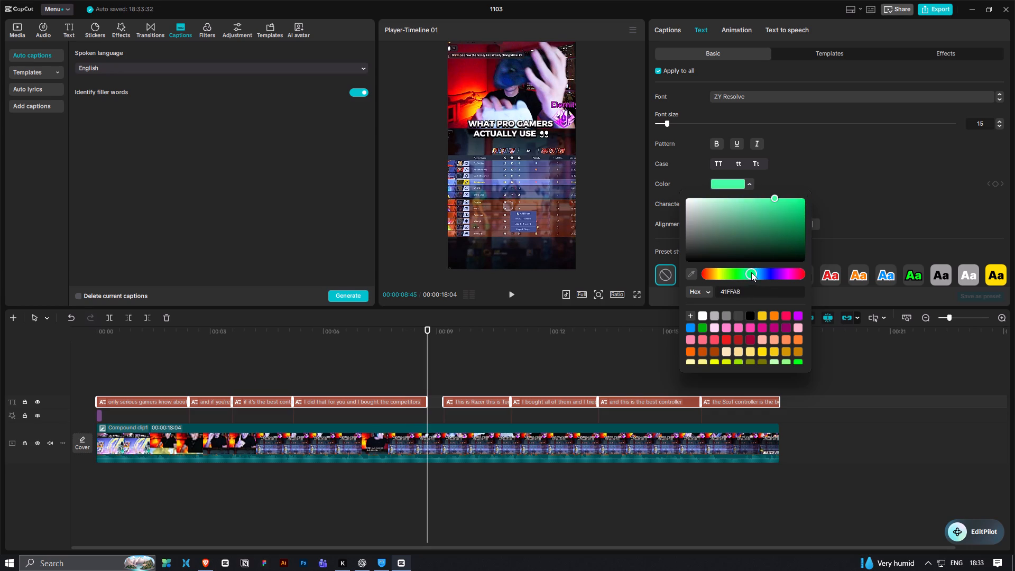
{"action": "left_click_drag", "start_coordinate": [797, 200], "coordinate": [823, 172]}
{"action": "left_click", "coordinate": [275, 318]}
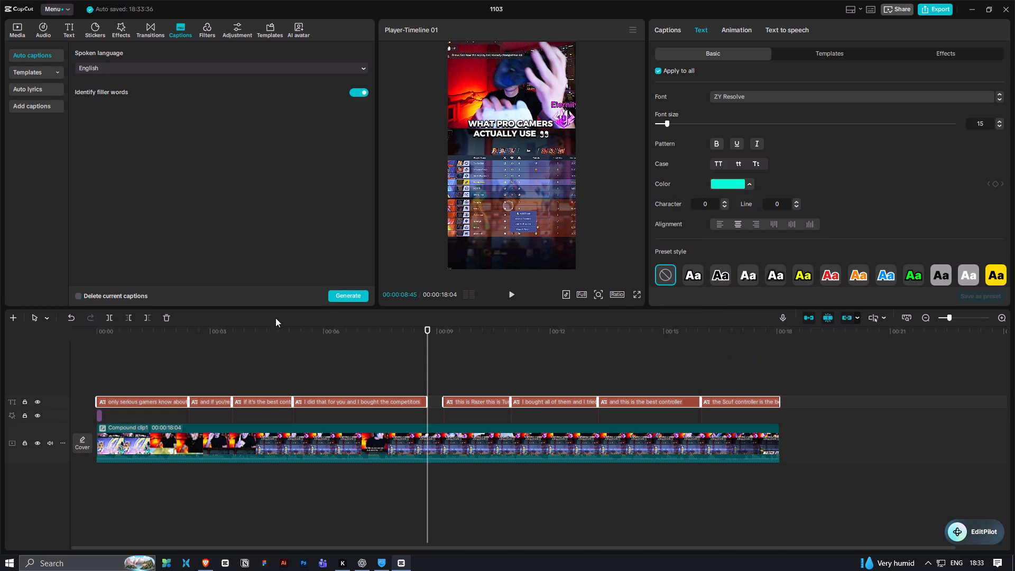
Play the video from about 5 s to the end to review the recolored captions.
{"action": "left_click", "coordinate": [275, 331]}
{"action": "key", "text": "space"}
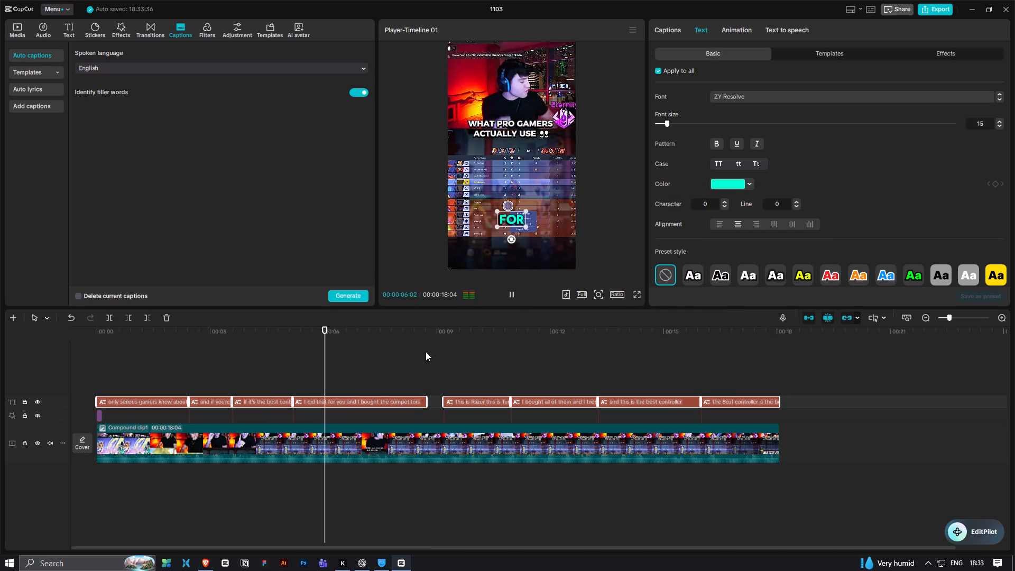
{"action": "left_click", "coordinate": [446, 376]}
{"action": "key", "text": "space"}
{"action": "scroll", "coordinate": [447, 376], "scroll_direction": "down", "scroll_amount": 1}
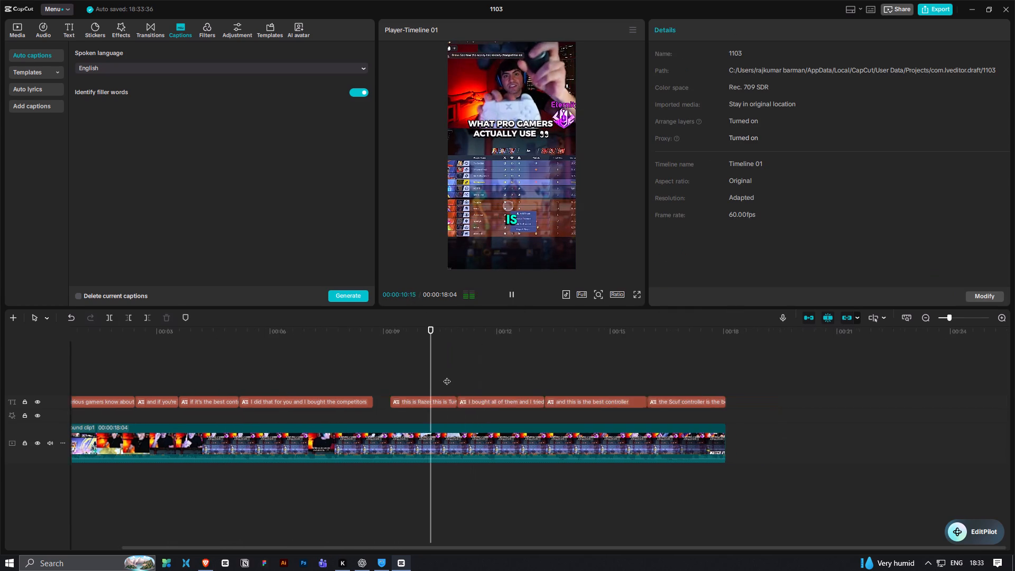
{"action": "scroll", "coordinate": [447, 376], "scroll_direction": "down", "scroll_amount": 2}
{"action": "scroll", "coordinate": [447, 376], "scroll_direction": "down", "scroll_amount": 1, "text": "ctrl"}
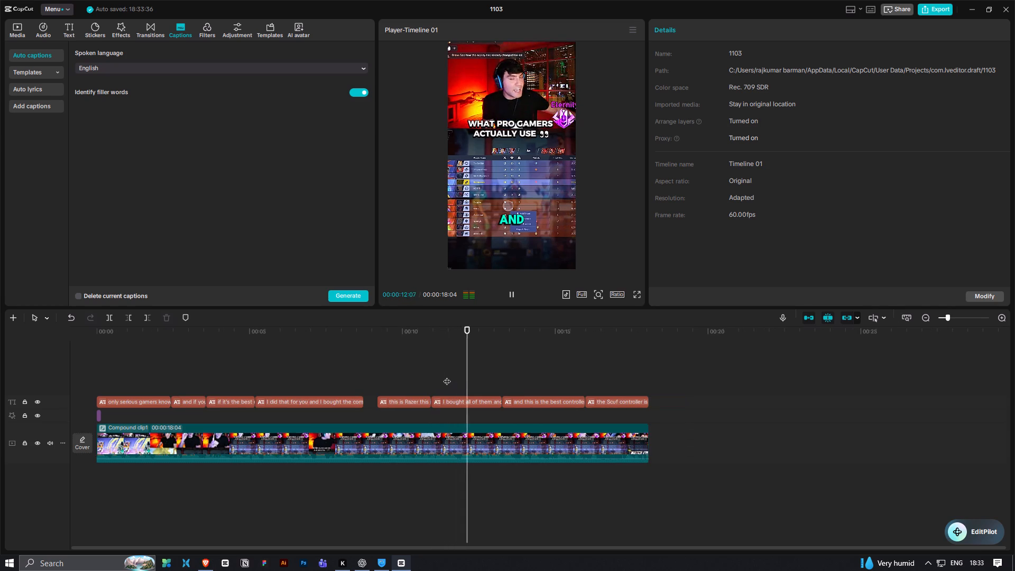
{"action": "scroll", "coordinate": [447, 376], "scroll_direction": "down", "scroll_amount": 4, "text": "ctrl"}
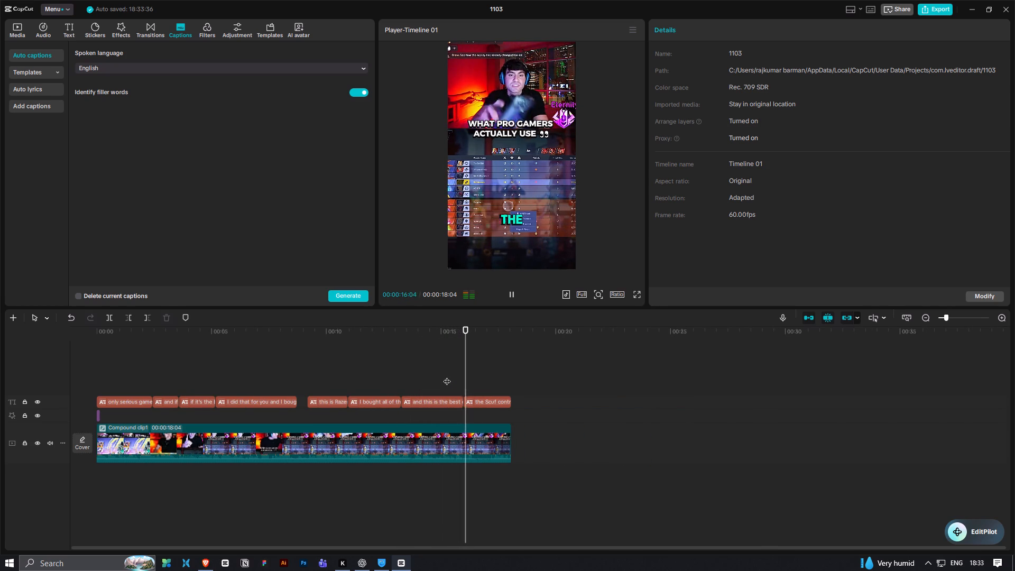
{"action": "scroll", "coordinate": [313, 369], "scroll_direction": "down", "scroll_amount": 3, "text": "ctrl"}
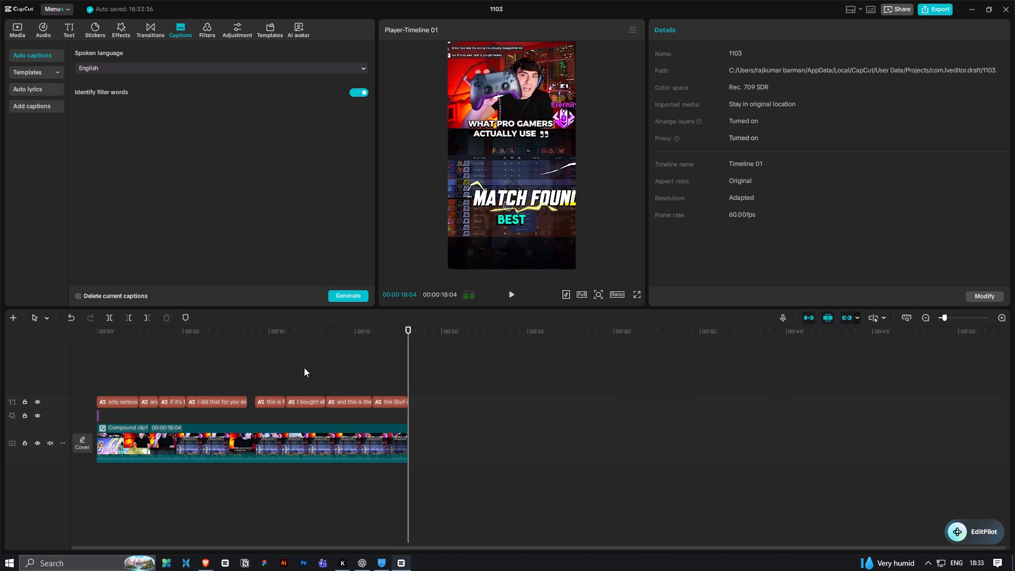
Replay the first seconds of the video several times to check the opening shake and captions.
{"action": "left_click_drag", "start_coordinate": [235, 335], "coordinate": [79, 357]}
{"action": "key", "text": "space"}
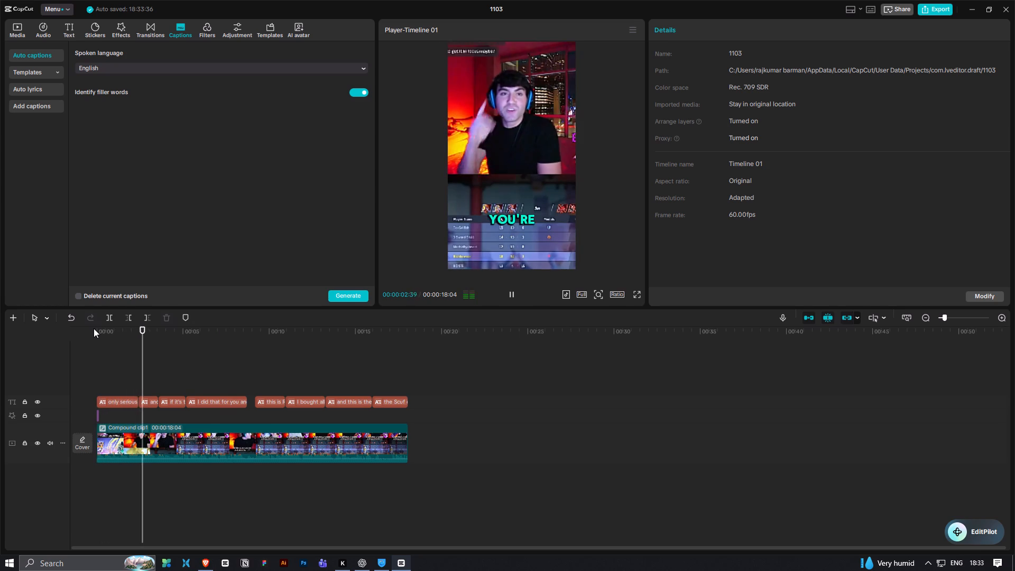
{"action": "left_click", "coordinate": [94, 328]}
{"action": "left_click_drag", "start_coordinate": [101, 329], "coordinate": [81, 345]}
{"action": "key", "text": "space"}
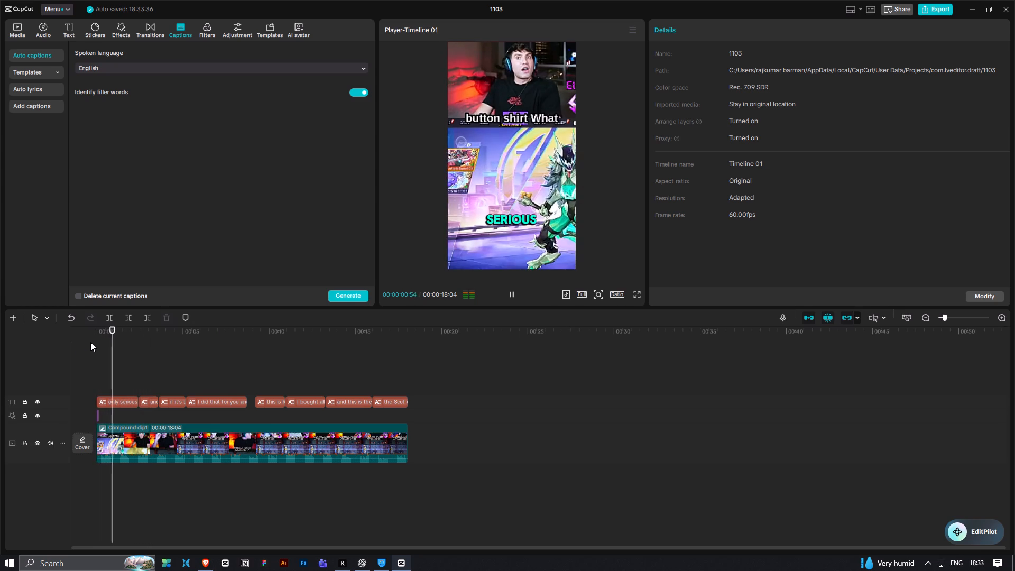
{"action": "left_click_drag", "start_coordinate": [121, 339], "coordinate": [81, 343]}
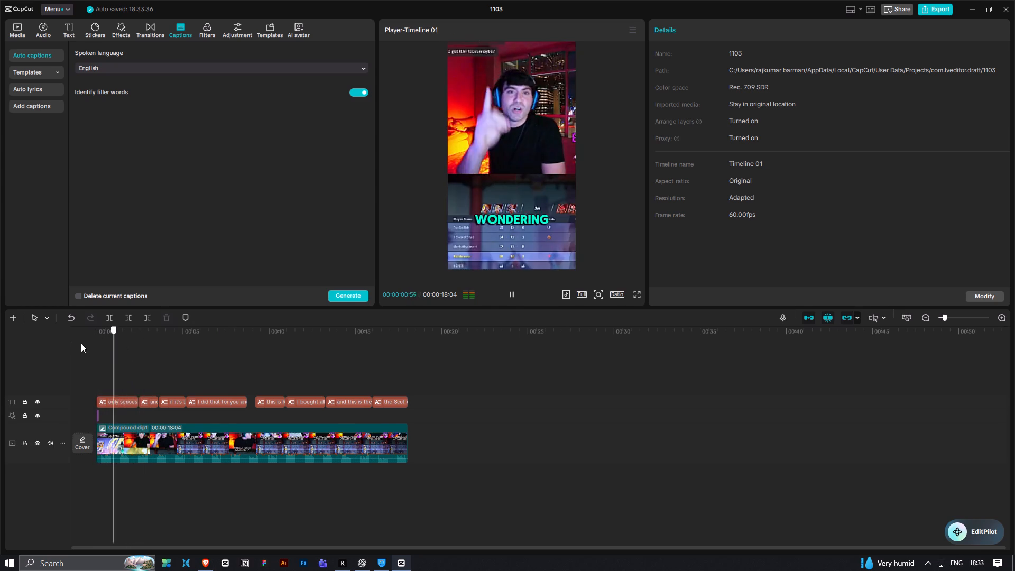
{"action": "left_click_drag", "start_coordinate": [81, 343], "coordinate": [73, 347]}
{"action": "key", "text": "space"}
{"action": "key", "text": "space"}
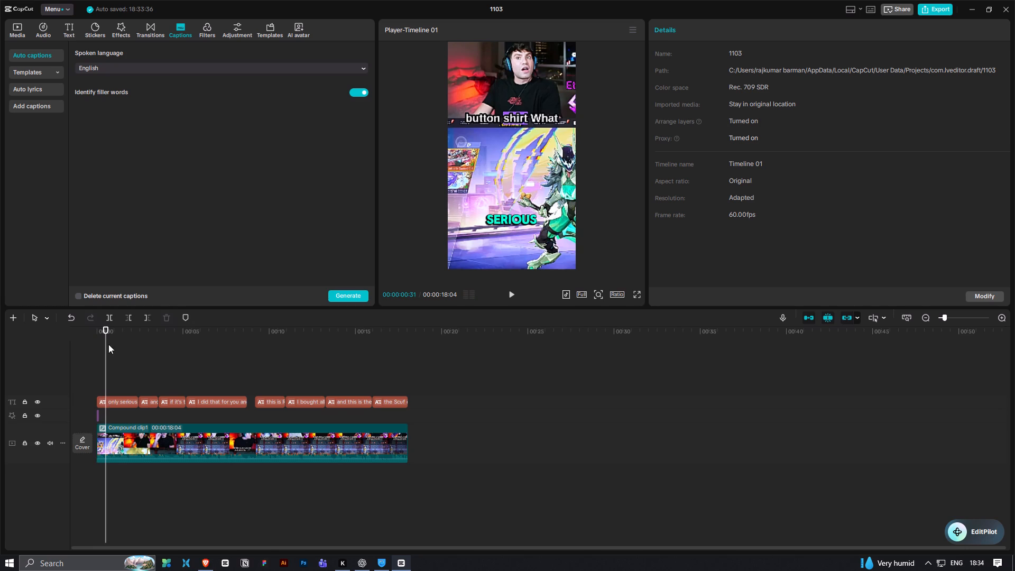
{"action": "left_click_drag", "start_coordinate": [107, 344], "coordinate": [88, 355]}
{"action": "key", "text": "space"}
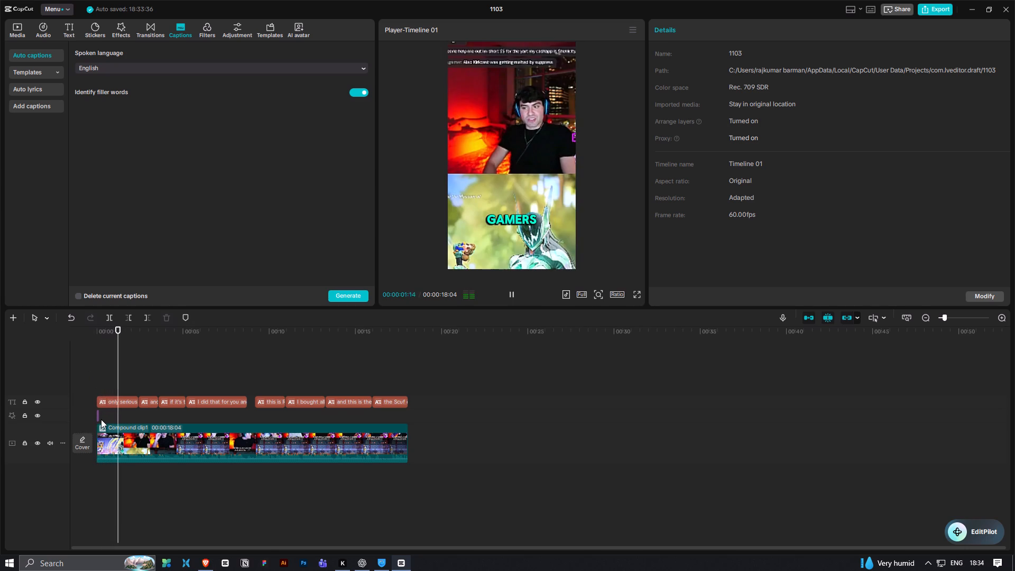
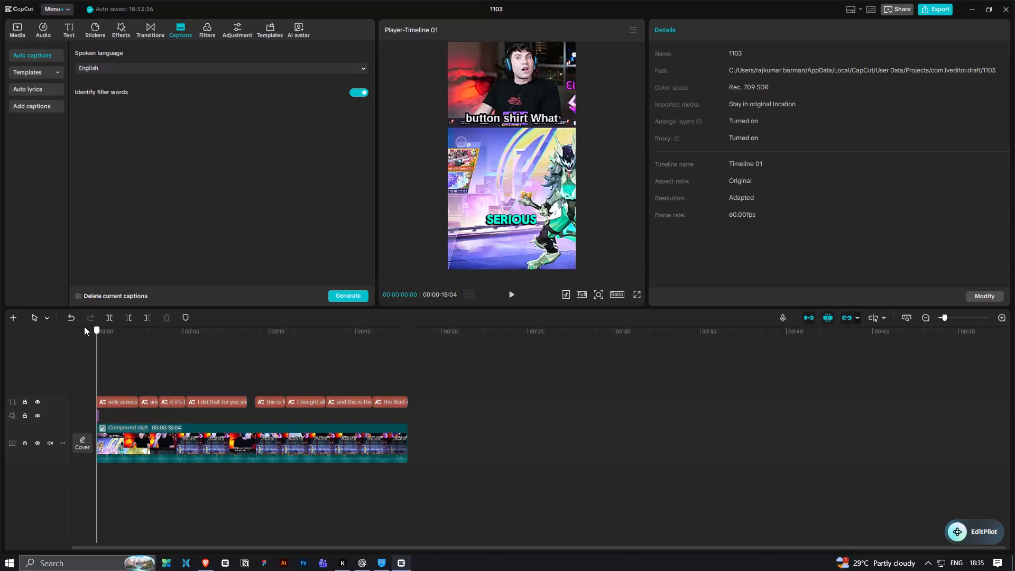
Play the opening seconds of the video once more from the start.
{"action": "left_click_drag", "start_coordinate": [84, 326], "coordinate": [83, 326]}
{"action": "key", "text": "space"}
Open the export settings for the video and name the exported file "marvel rival Controller".
{"action": "left_click", "coordinate": [926, 8]}
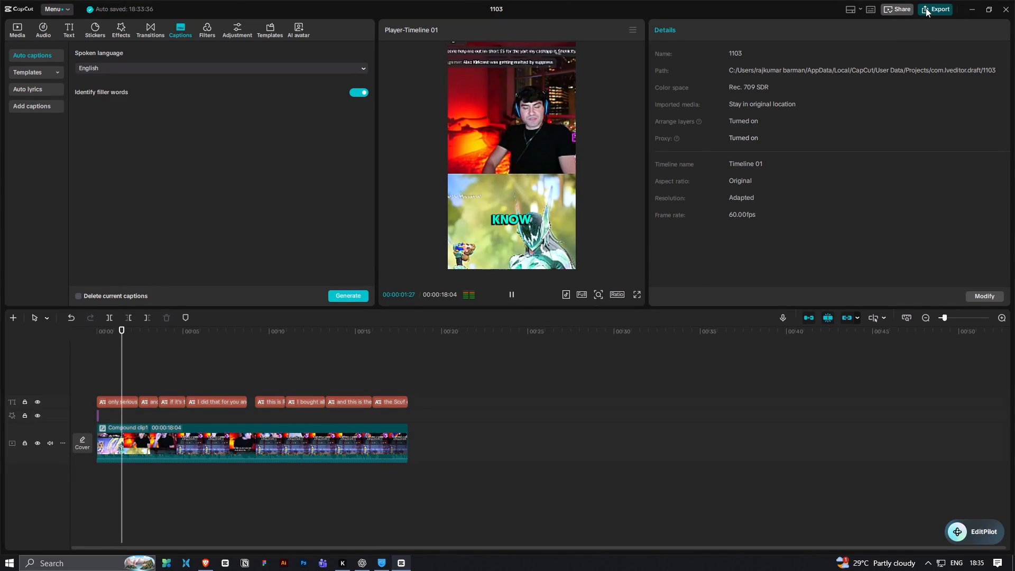
{"action": "left_click", "coordinate": [601, 159]}
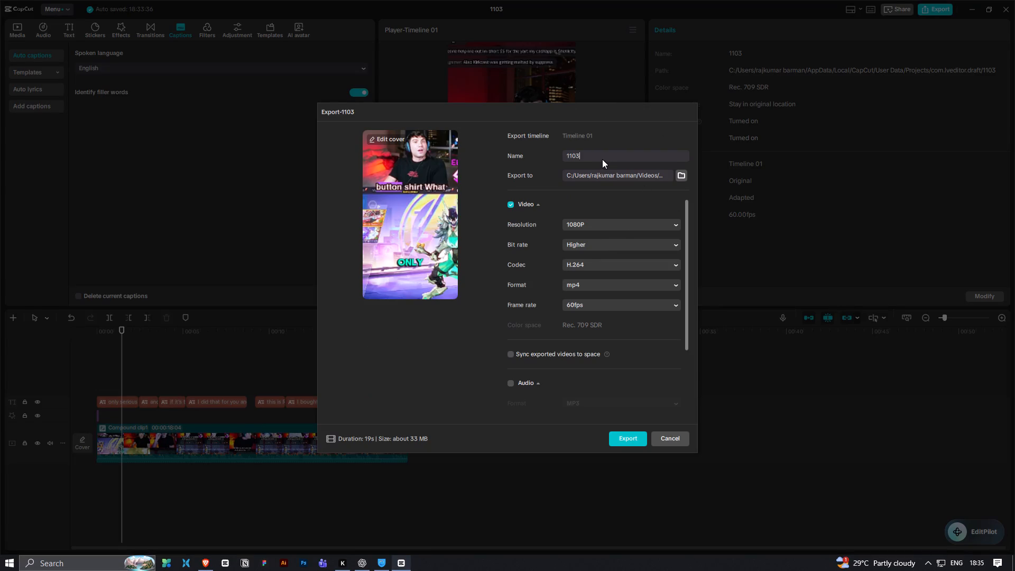
{"action": "key", "text": "ctrl+a"}
{"action": "type", "text": "marve"}
{"action": "type", "text": "l rival Co"}
{"action": "type", "text": "ntroller"}
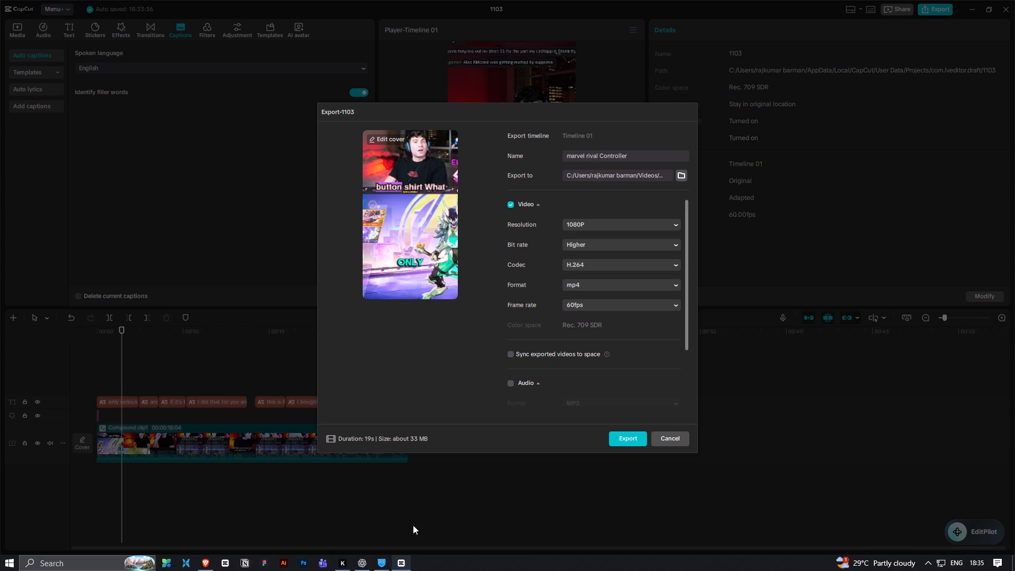